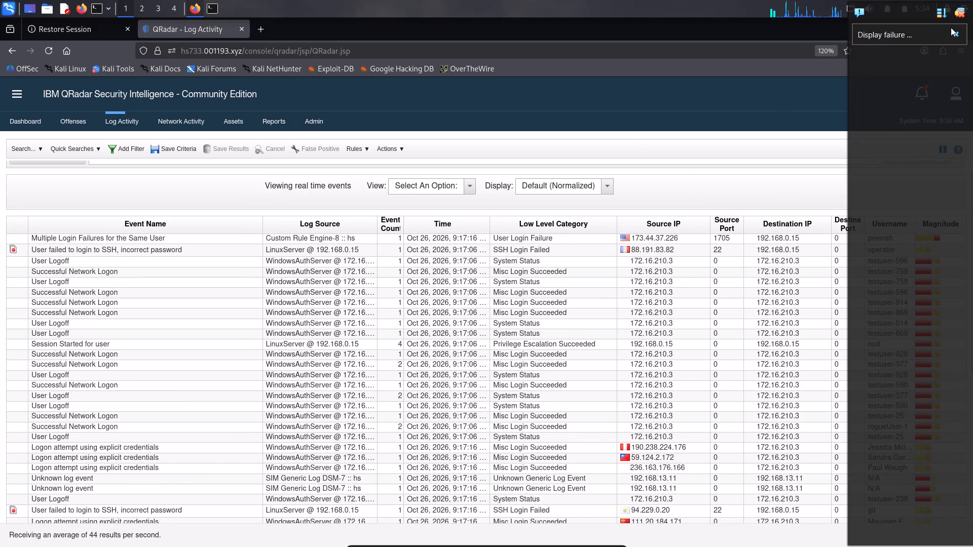
click(955, 29)
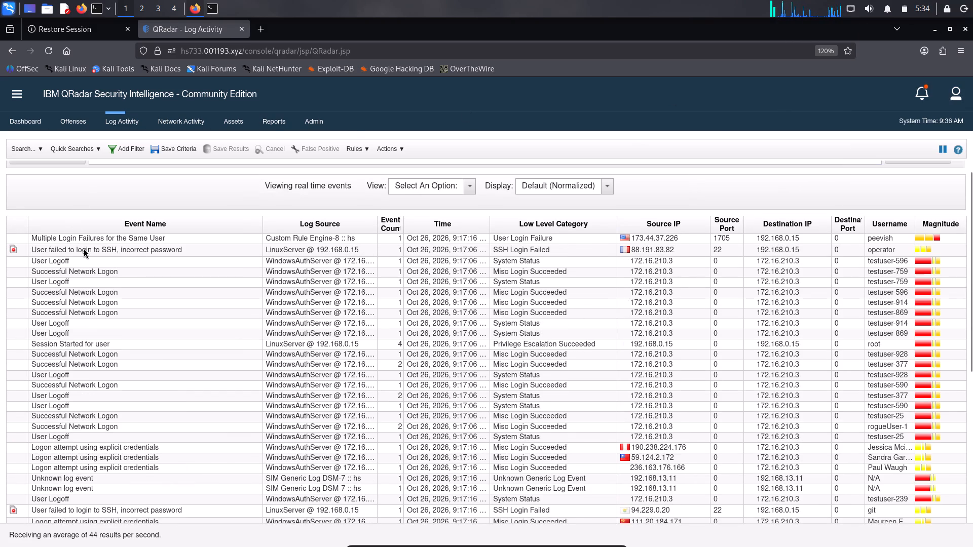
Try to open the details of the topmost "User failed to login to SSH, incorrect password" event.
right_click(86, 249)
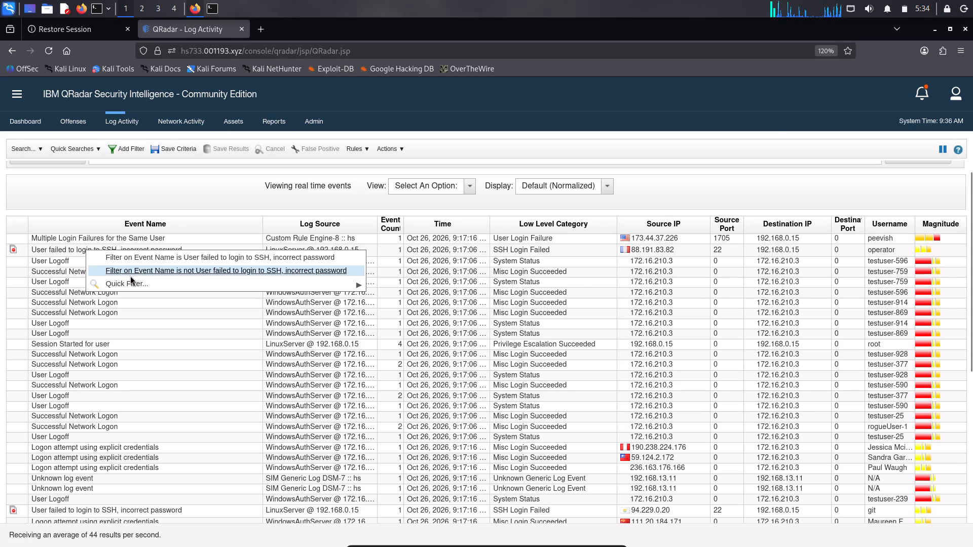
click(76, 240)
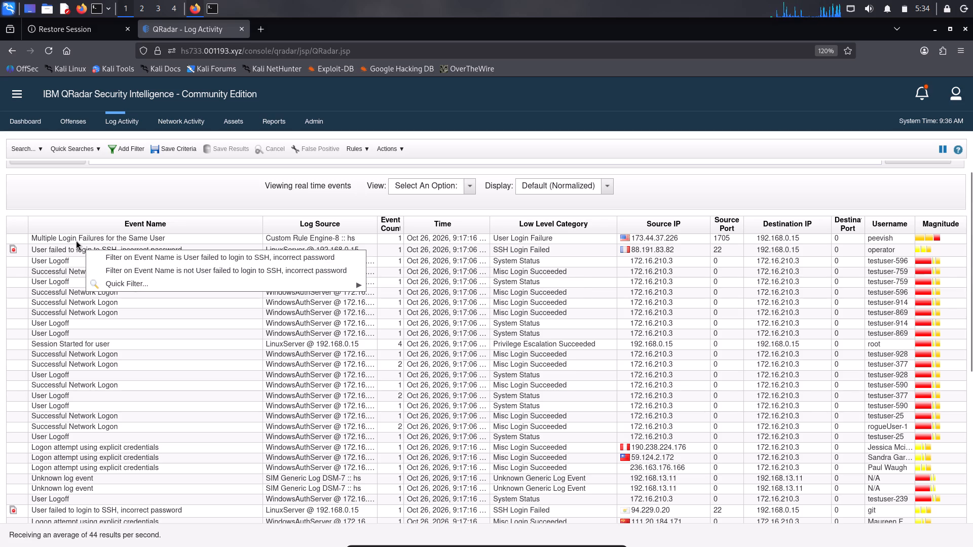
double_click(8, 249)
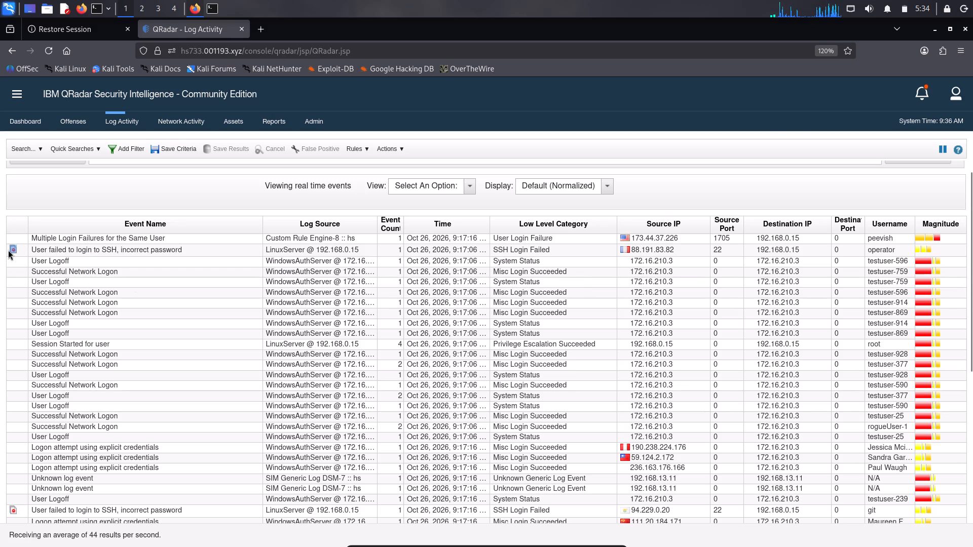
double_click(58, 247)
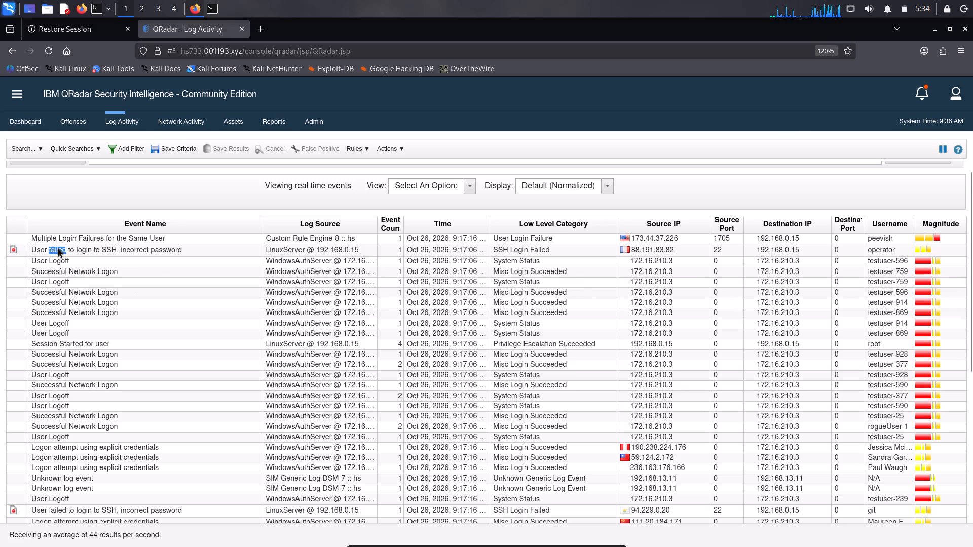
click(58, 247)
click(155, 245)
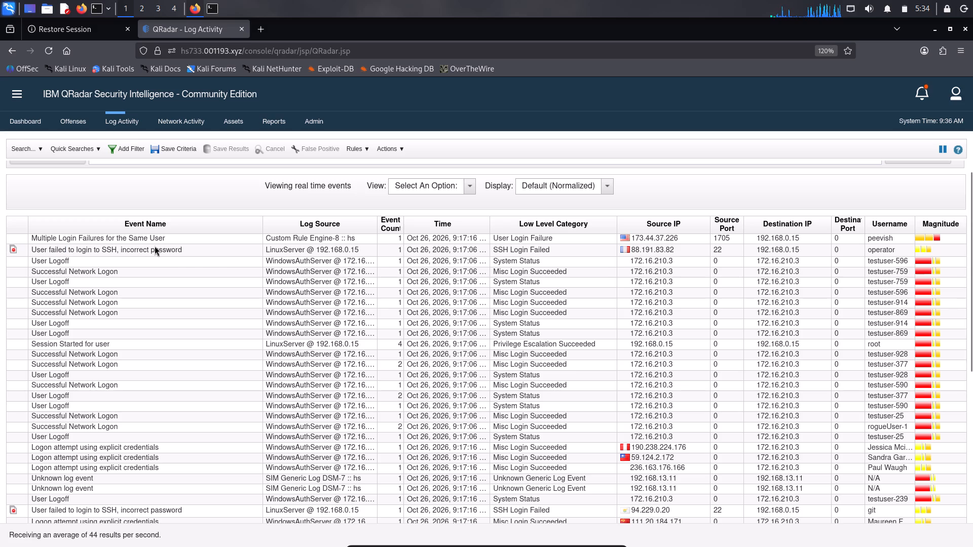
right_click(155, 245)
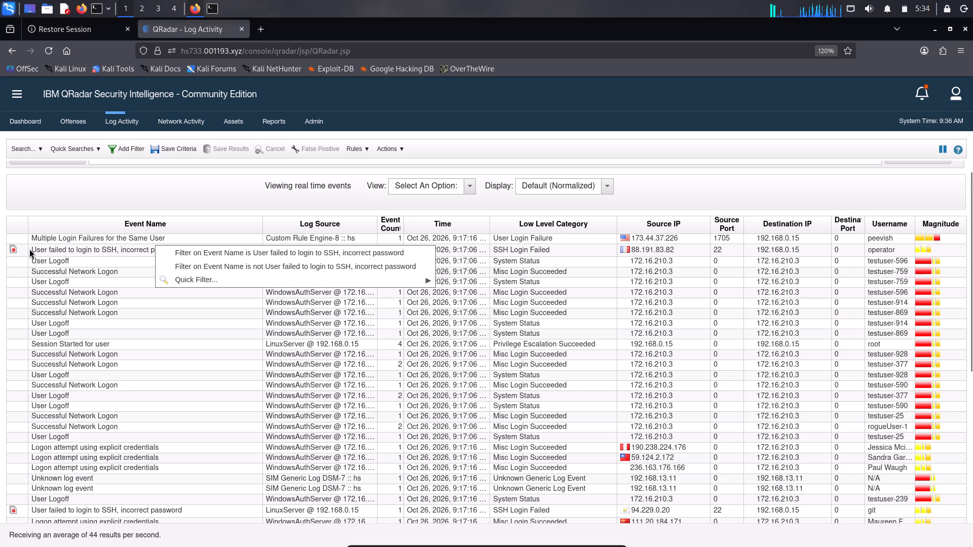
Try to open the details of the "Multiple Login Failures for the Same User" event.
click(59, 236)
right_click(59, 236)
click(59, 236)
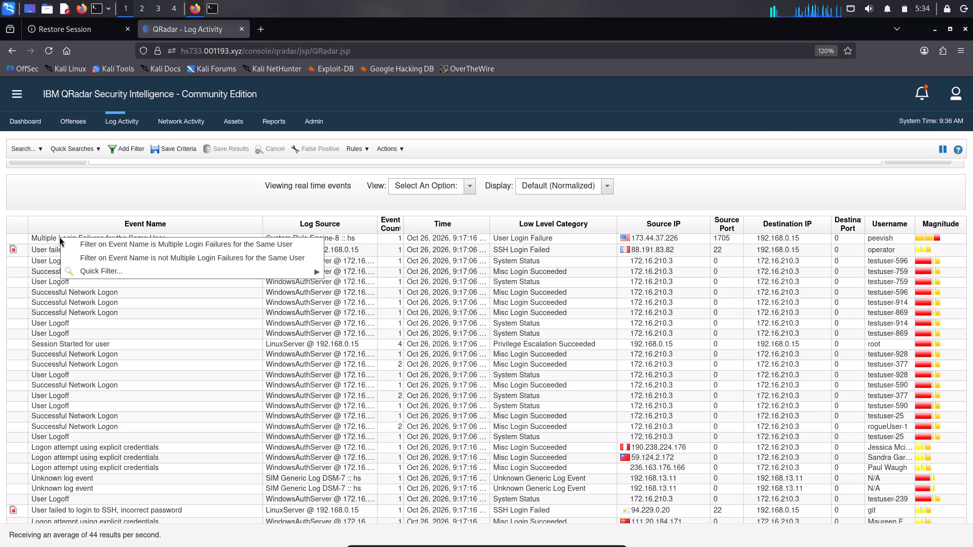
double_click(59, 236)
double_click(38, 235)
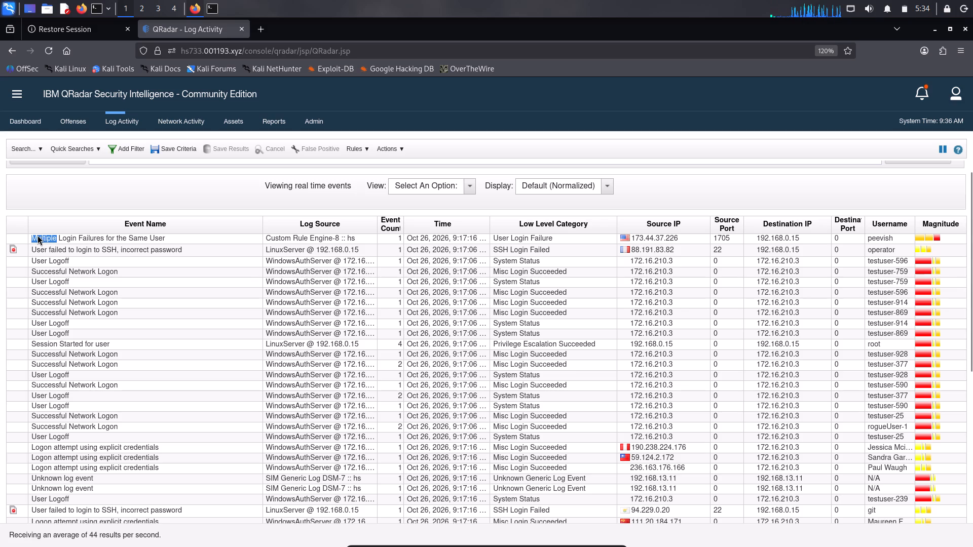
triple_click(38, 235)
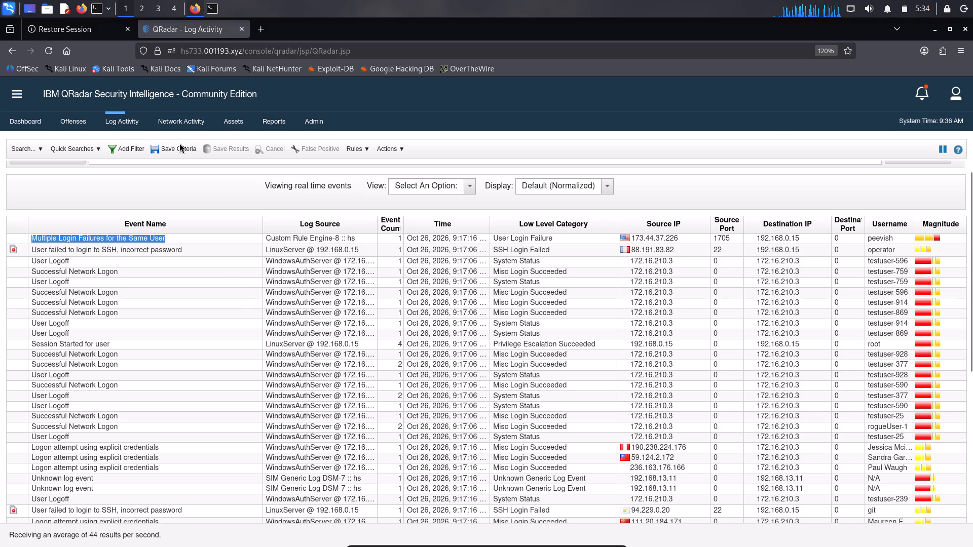
Choose a View option for the real-time events in Log Activity.
click(474, 183)
click(414, 218)
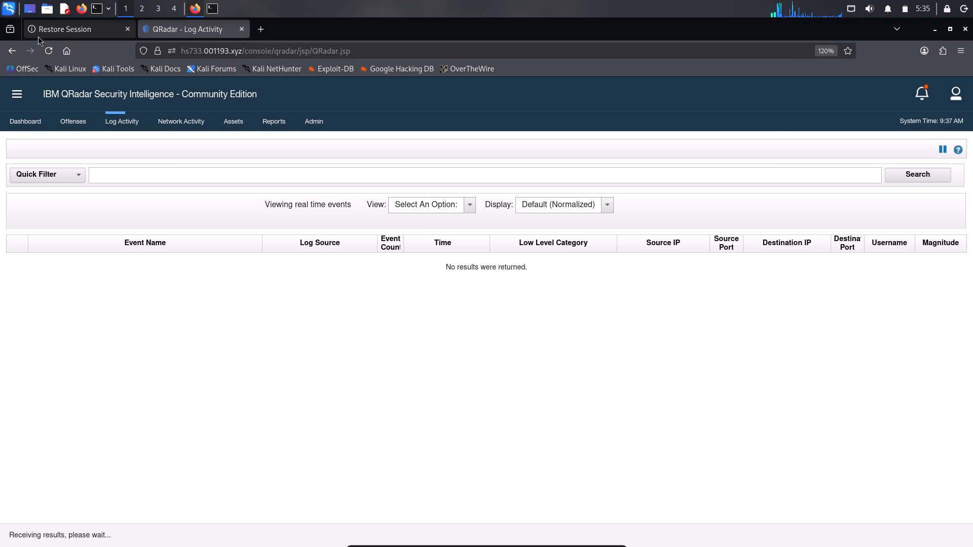
Reload the QRadar Log Activity page.
click(49, 57)
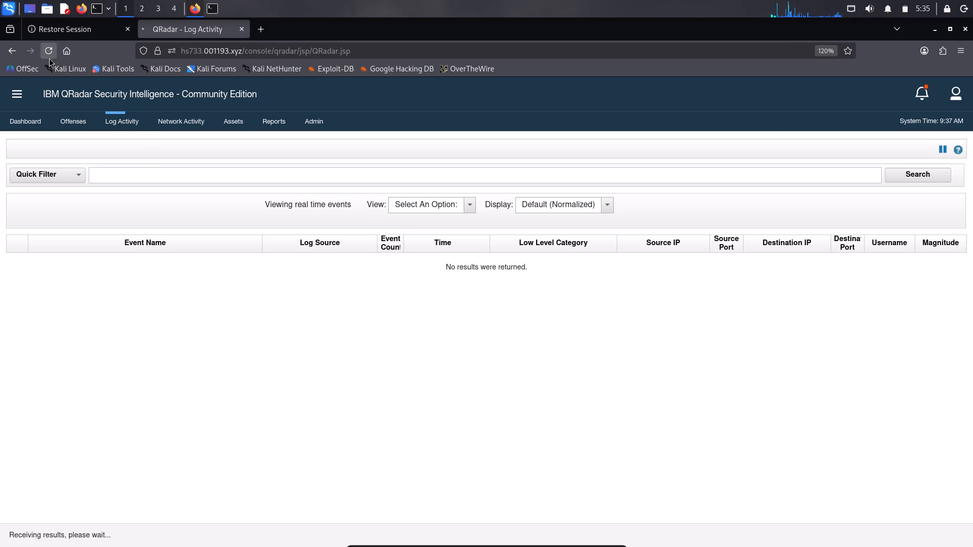
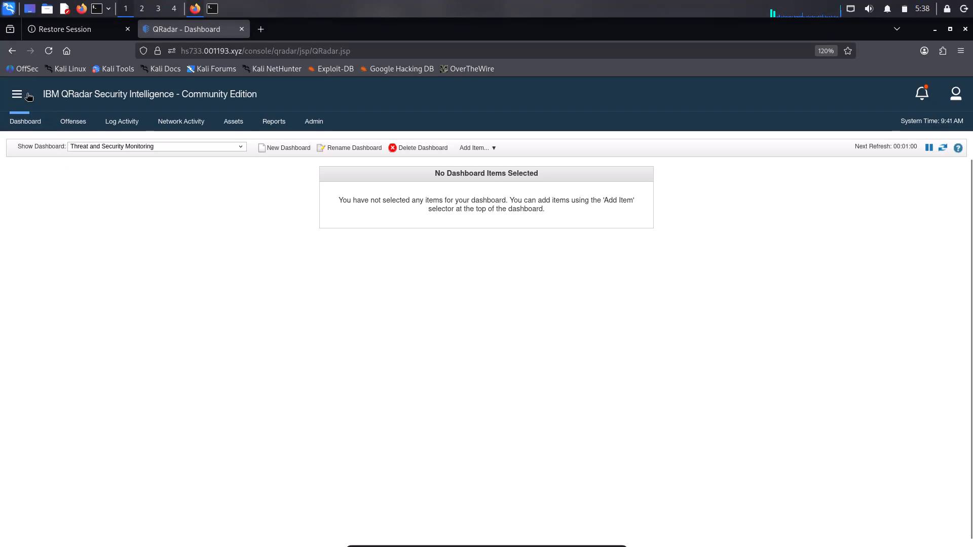
Reload the QRadar console and open the Log Activity view.
click(46, 52)
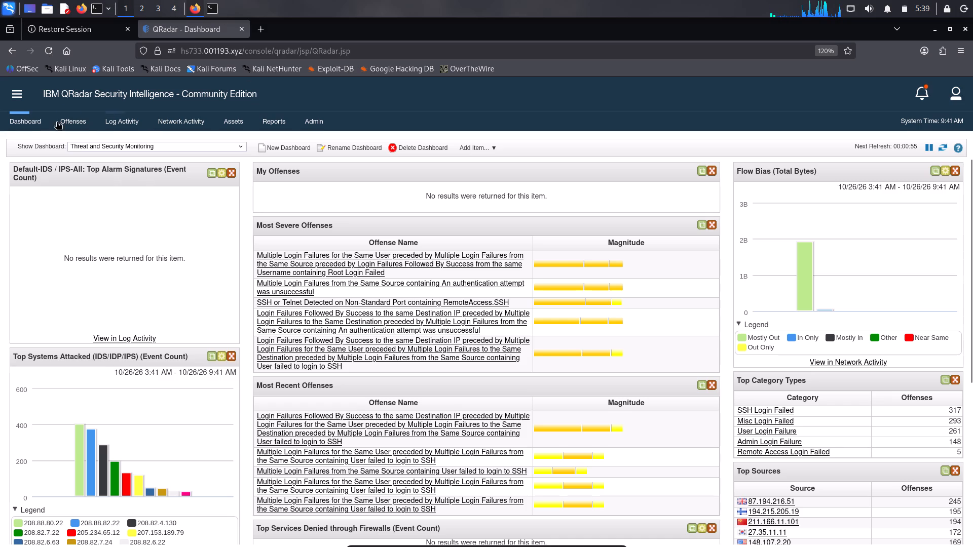
click(10, 53)
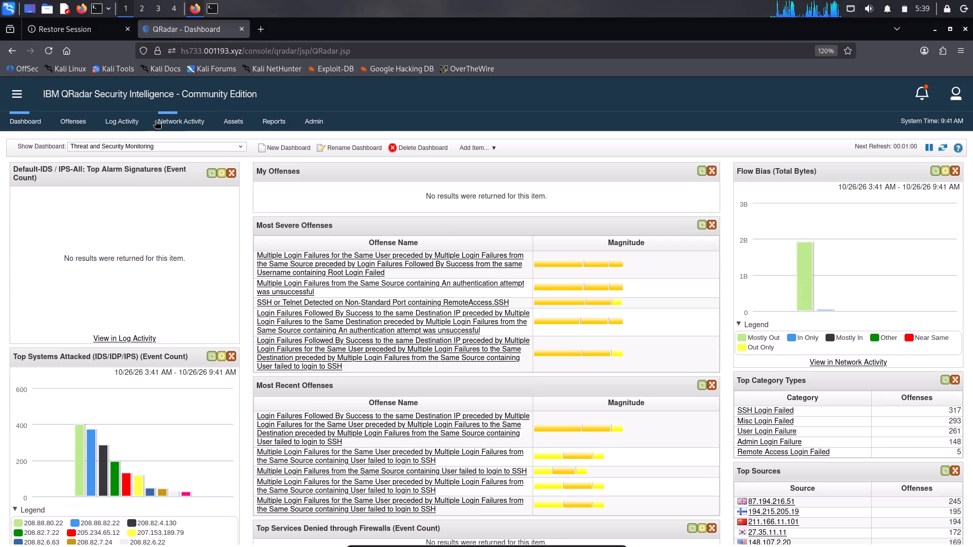
click(131, 117)
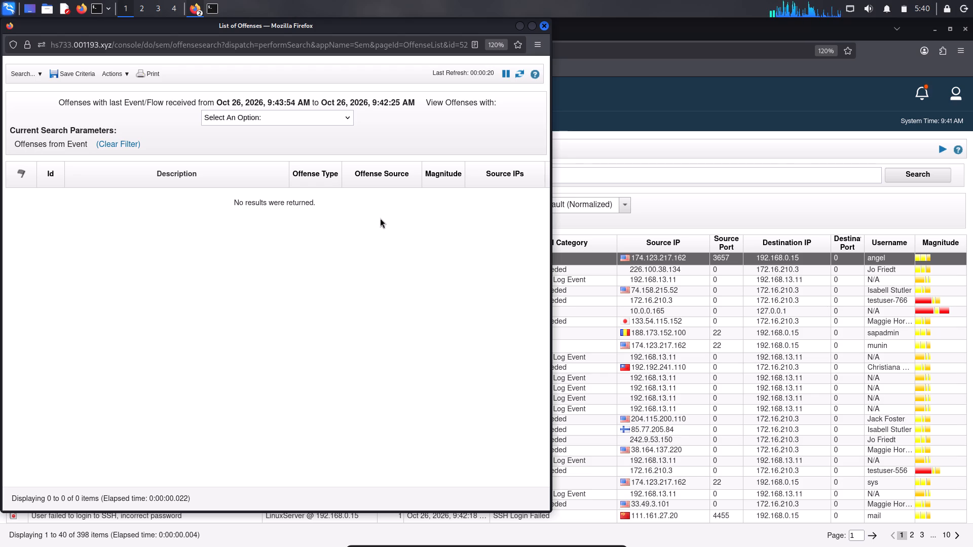
Close the List of Offenses window and return to the paused Log Activity events.
click(544, 28)
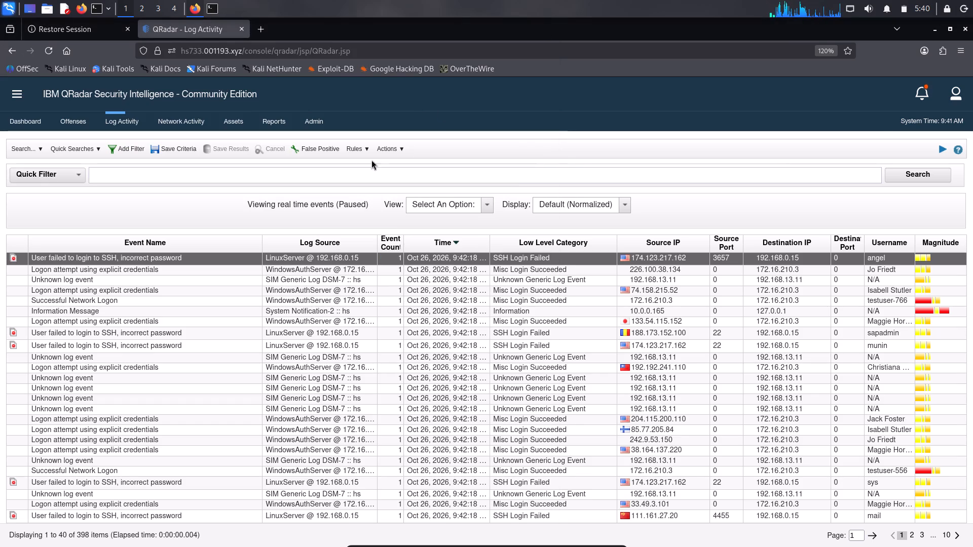
Tune the "Logon attempt using explicit credentials" event as a false positive for QID 5000024, traffic from 204.115.200.110 to 172.16.210.3.
click(342, 419)
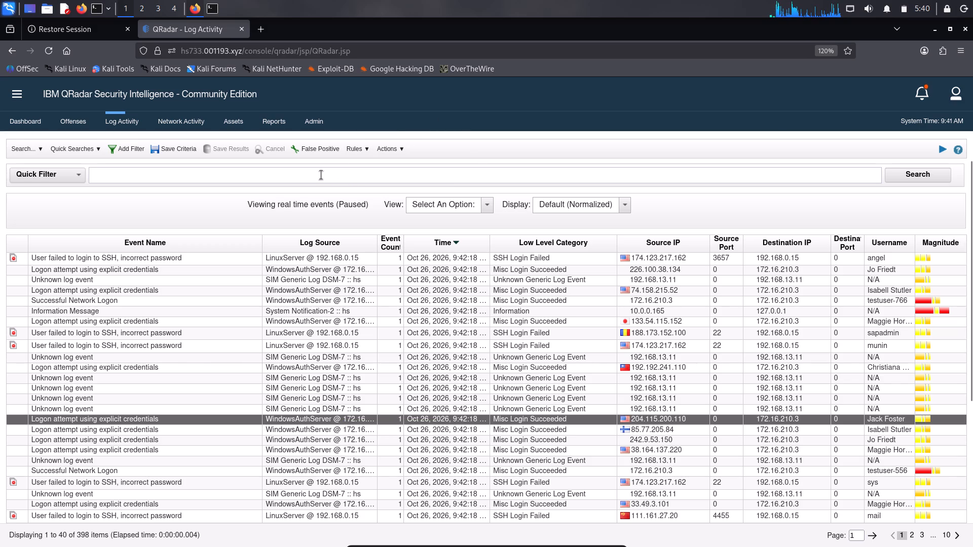
click(305, 146)
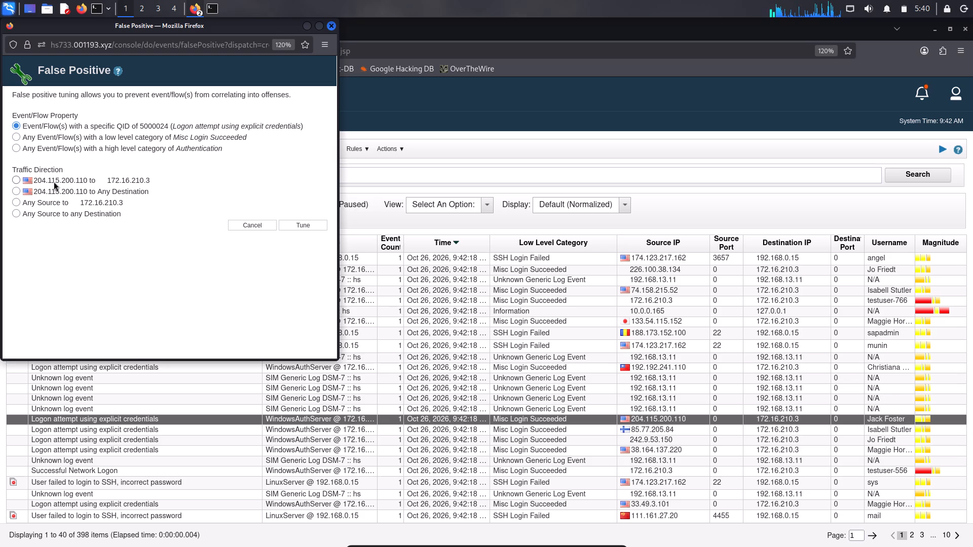
click(36, 179)
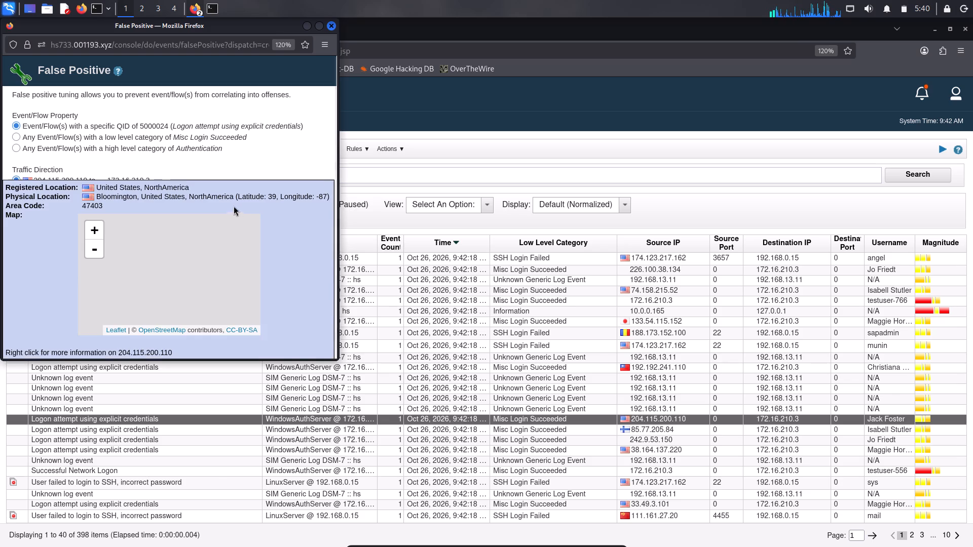
scroll(148, 232, down, 1)
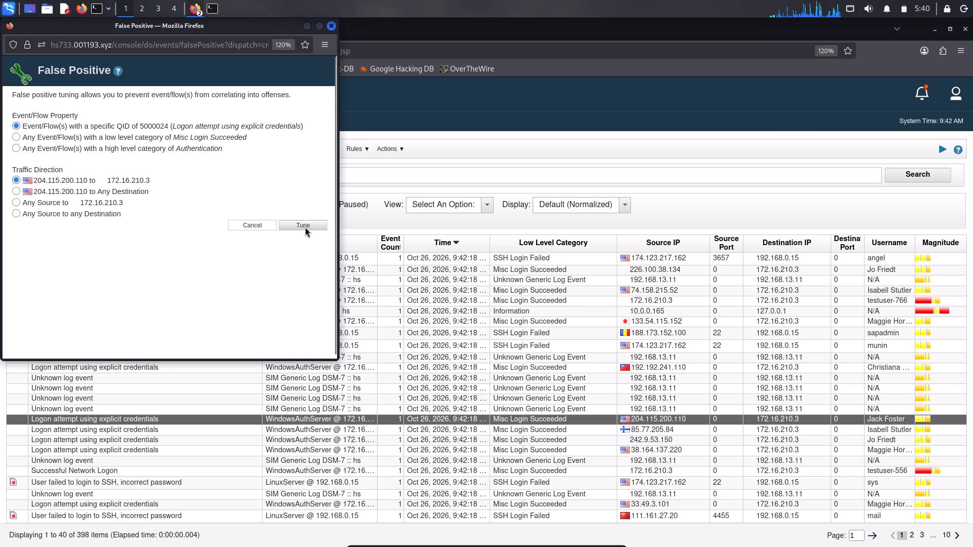
click(305, 226)
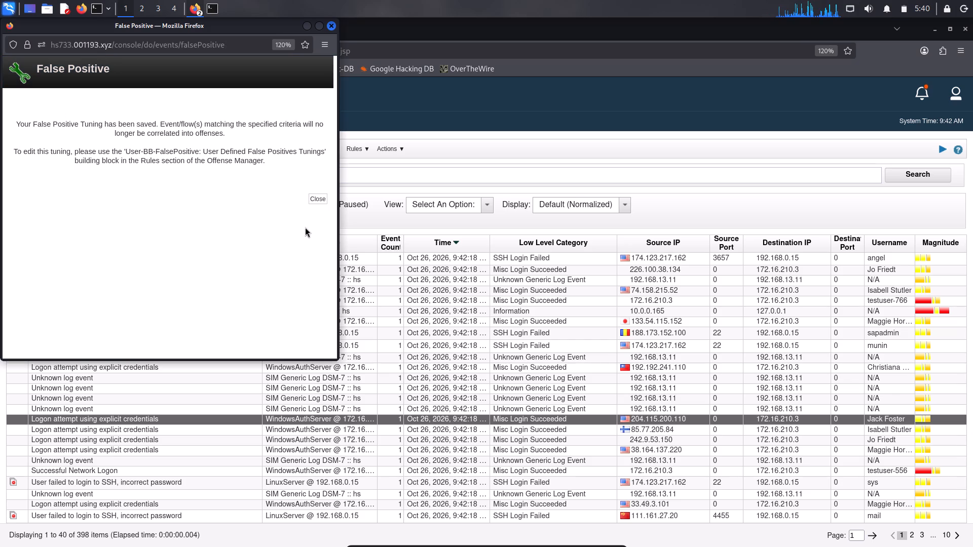
click(314, 197)
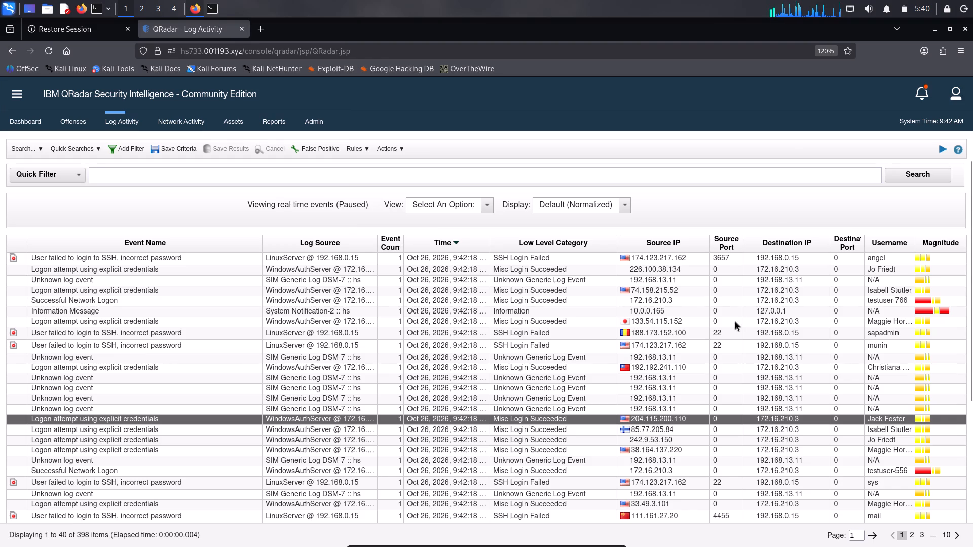
Resume the real-time event stream and pause it again on a newer set of events.
click(938, 148)
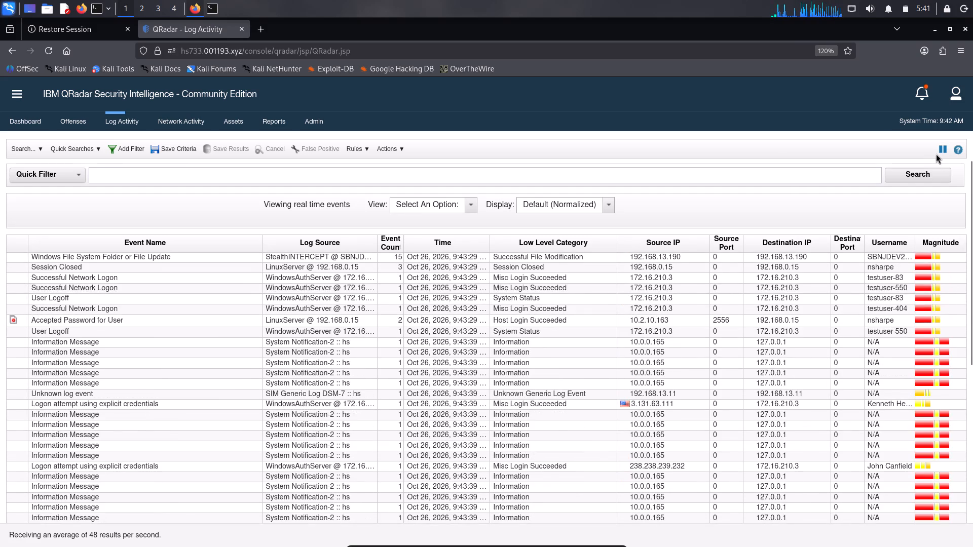
click(943, 146)
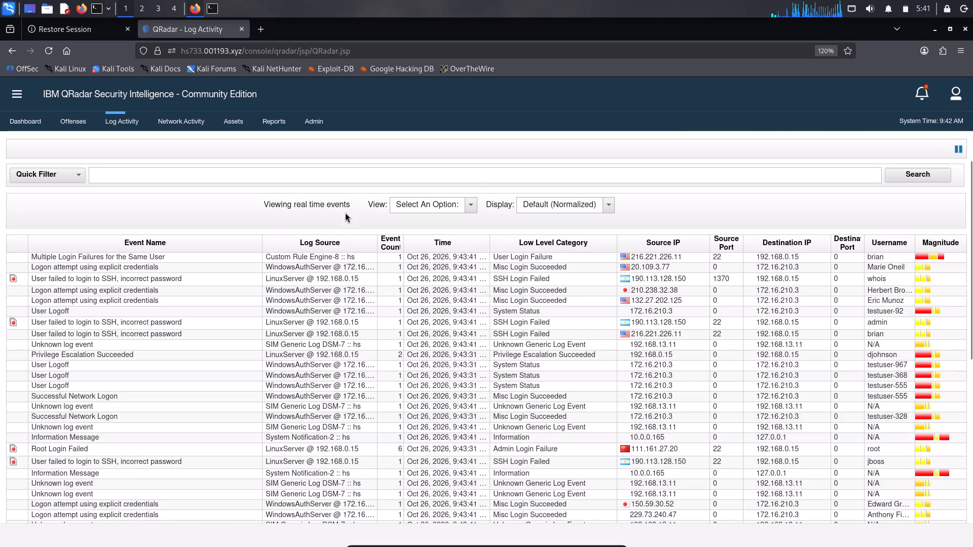
Open false positive tuning for the "User failed to login to SSH, incorrect password" event from 190.113.128.150, source port 1370.
click(54, 277)
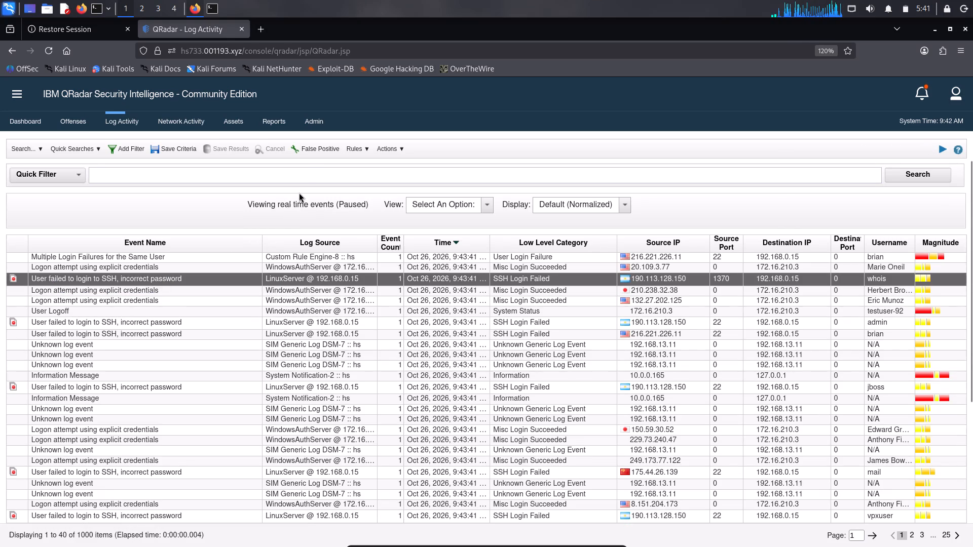
click(320, 151)
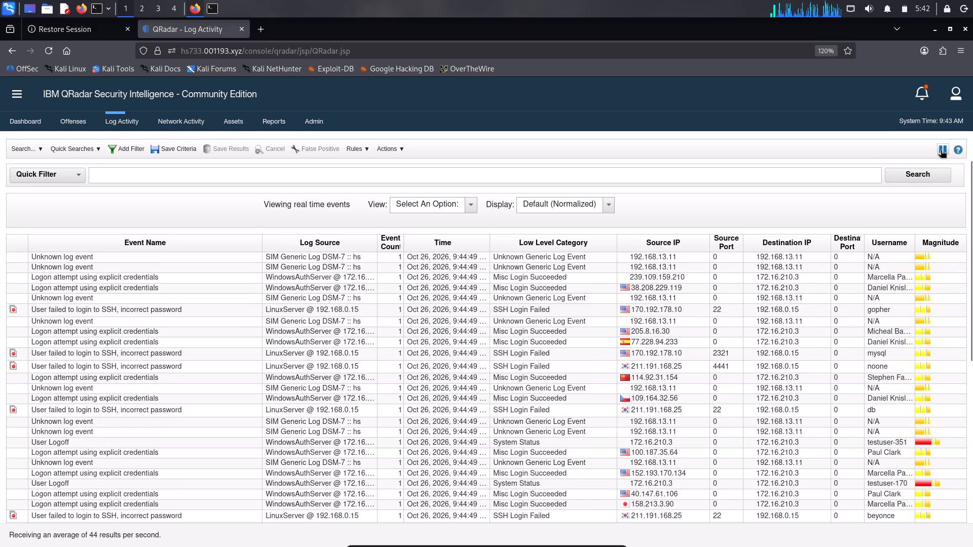
Pause the real-time event stream in Log Activity.
click(940, 150)
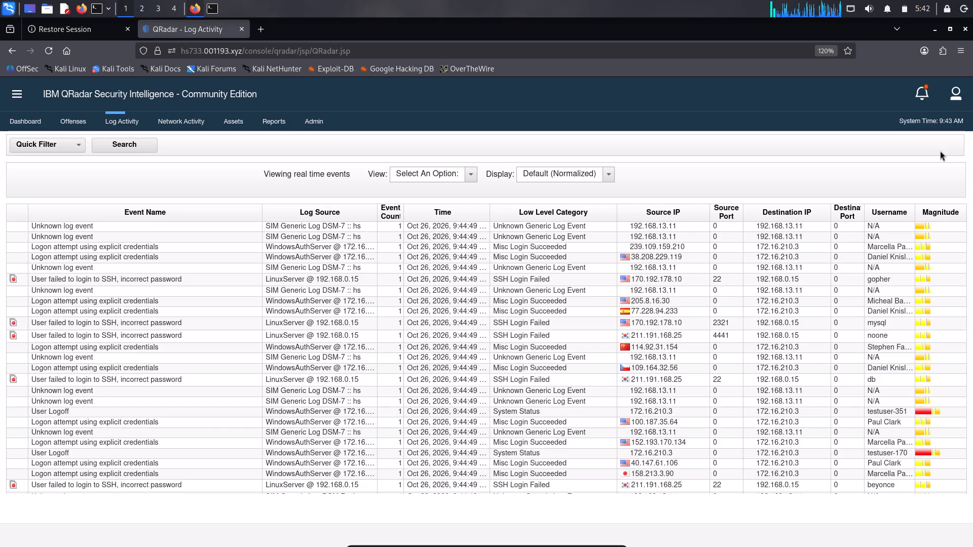
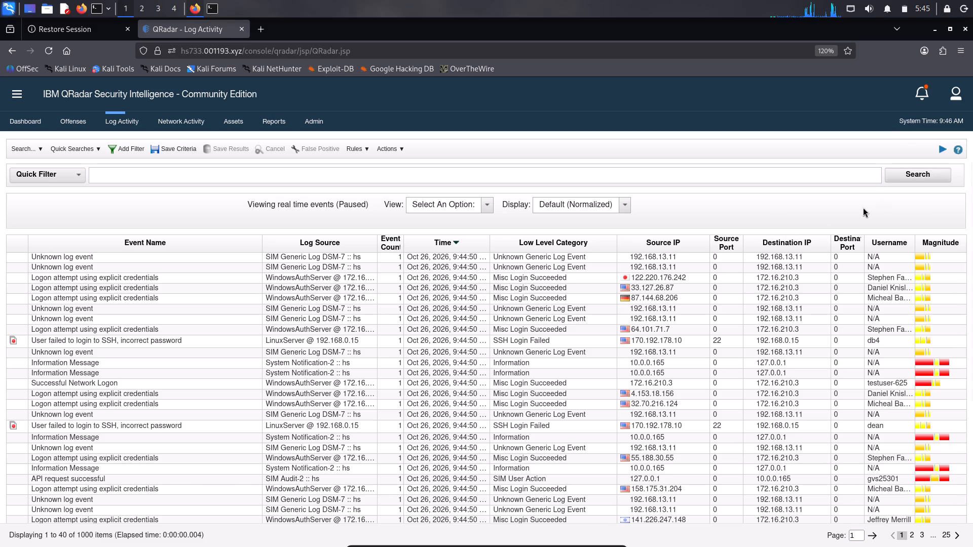
Switch Log Activity to the events of the last 6 hours and display them by Event Name.
scroll(677, 251, up, 5)
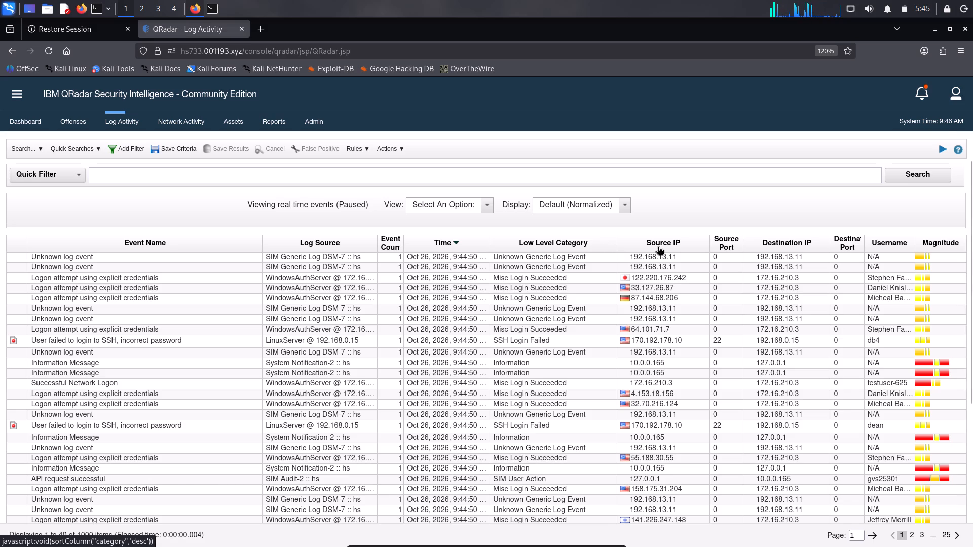
click(485, 208)
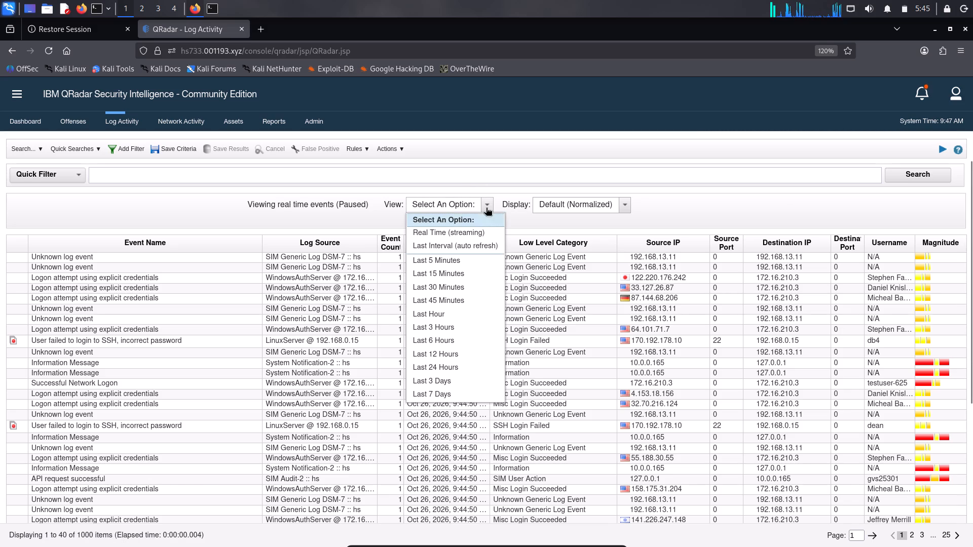
click(435, 338)
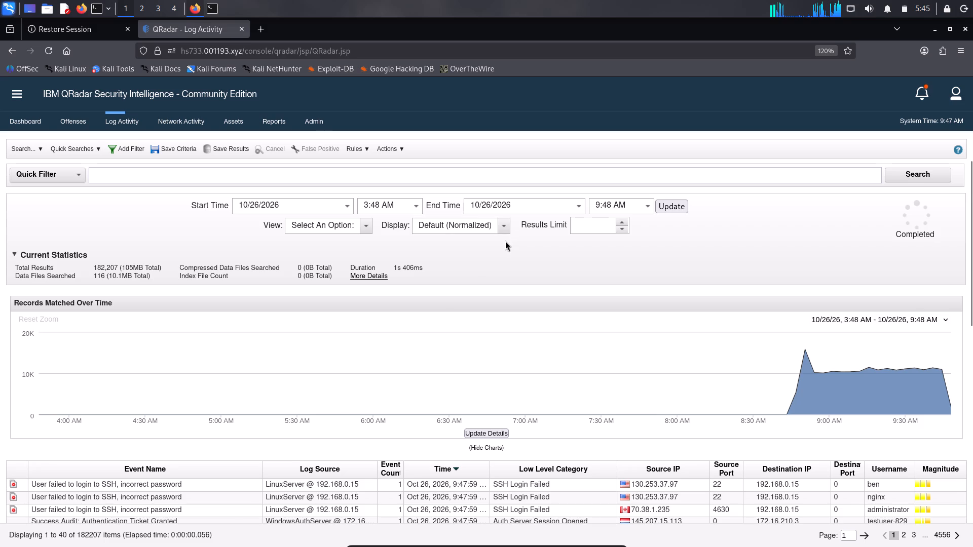
click(499, 225)
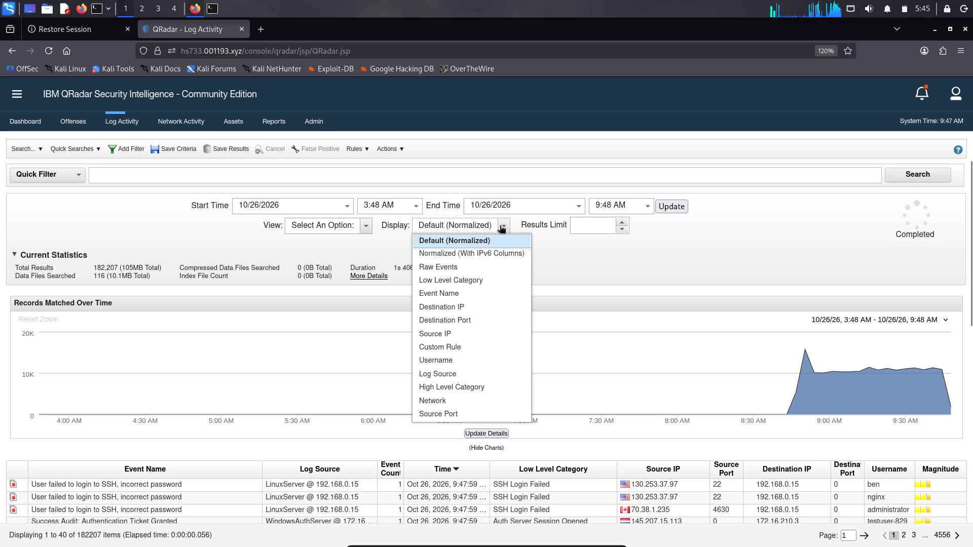
click(451, 297)
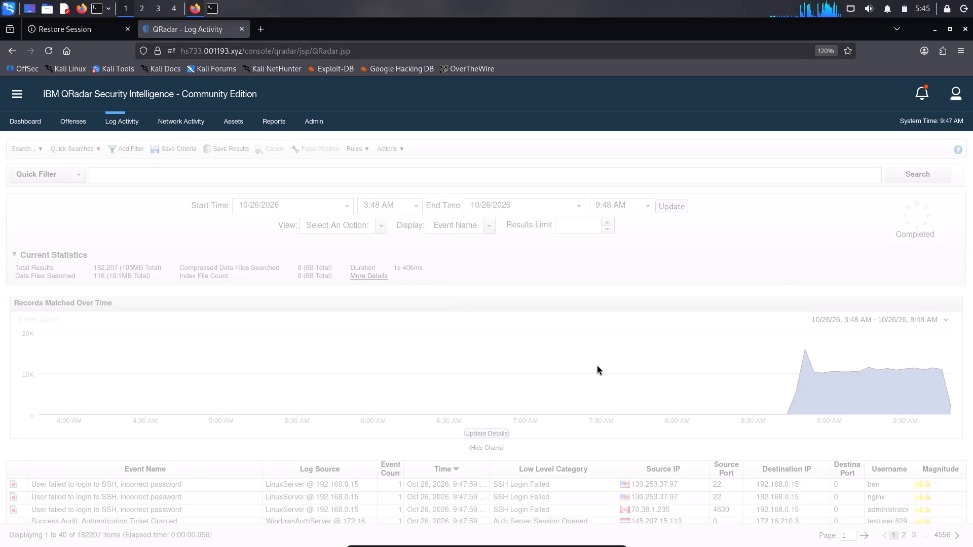
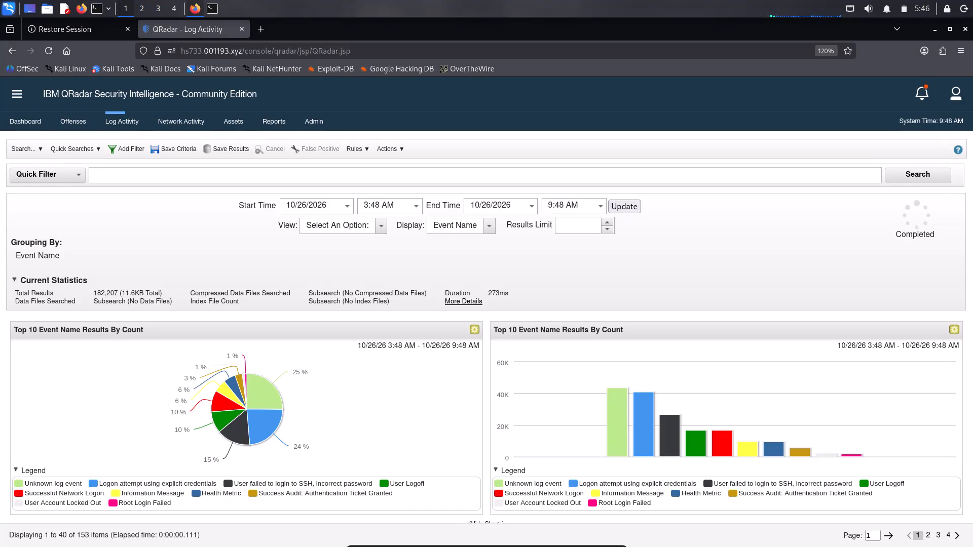
Examine the results grouped by Event Name, including the columns across to Event Count and Count.
scroll(395, 340, down, 4)
scroll(395, 340, up, 1)
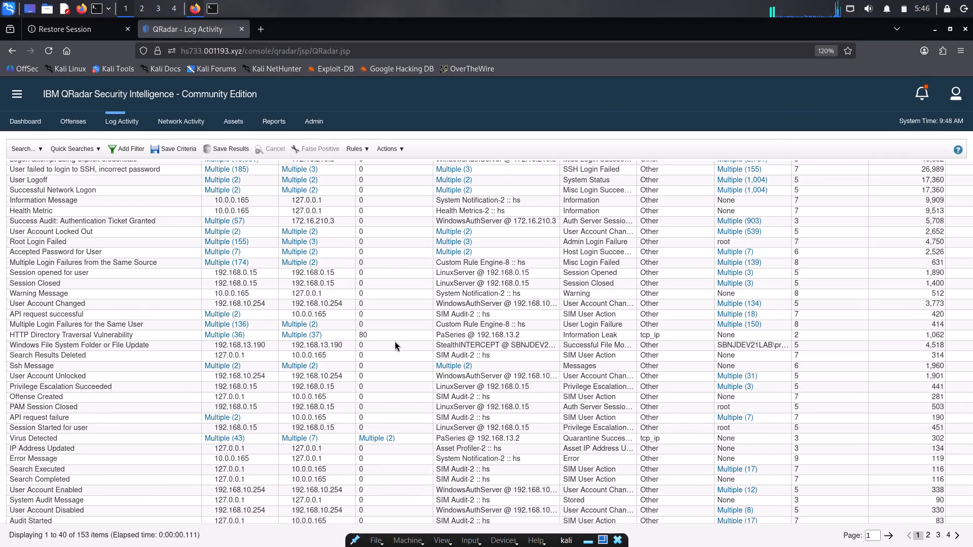
scroll(395, 340, up, 1)
scroll(692, 402, left, 4)
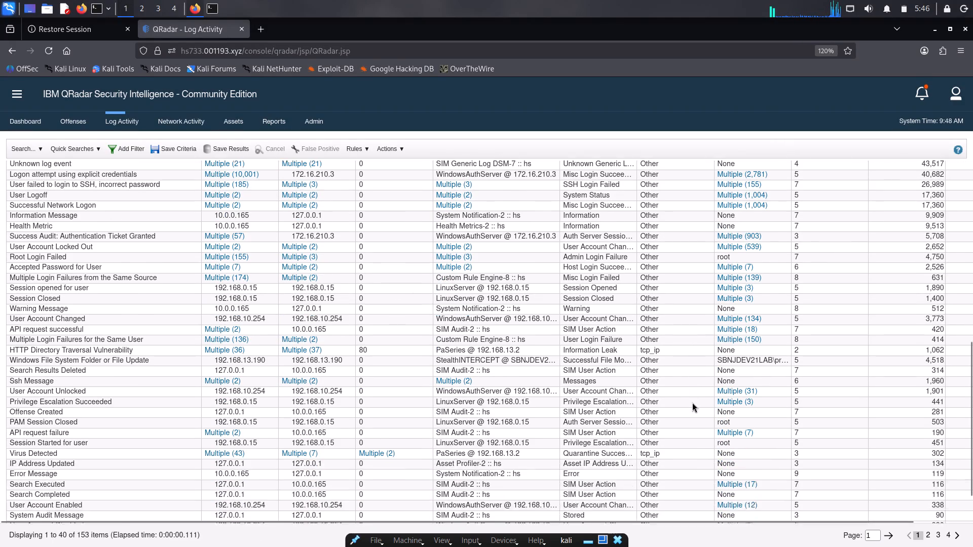
scroll(692, 402, left, 11)
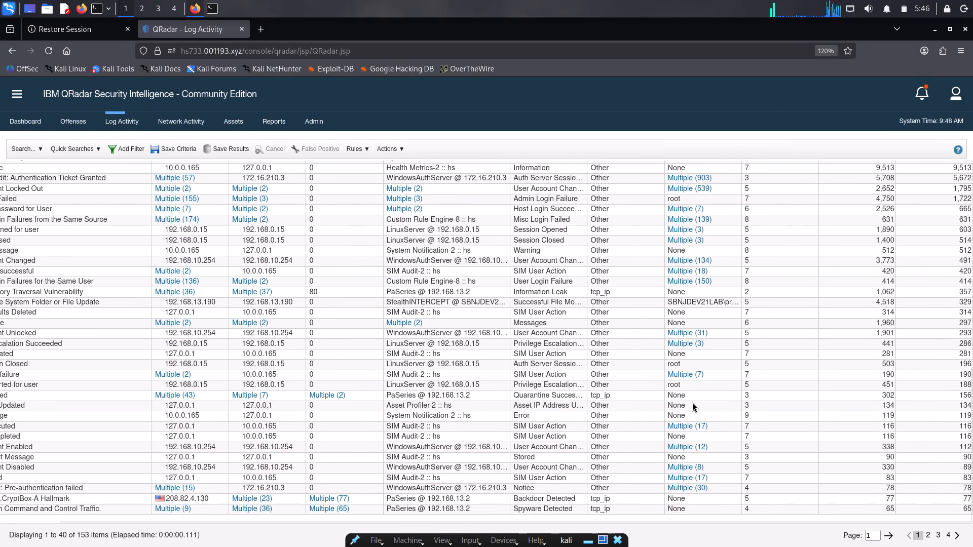
scroll(692, 402, right, 9)
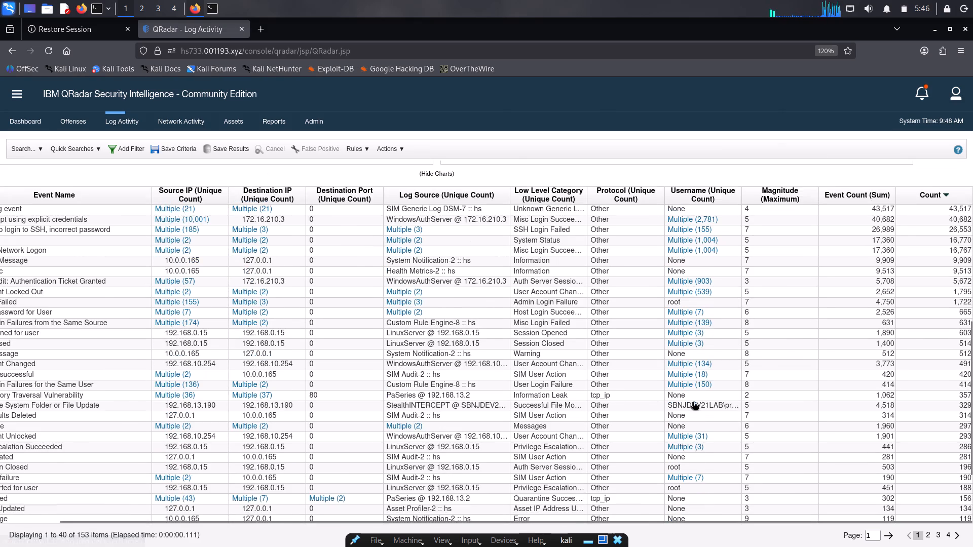
scroll(692, 402, right, 2)
Read through the grouped event names with their source IPs, log sources and categories to the end of the first results page.
scroll(692, 402, down, 1)
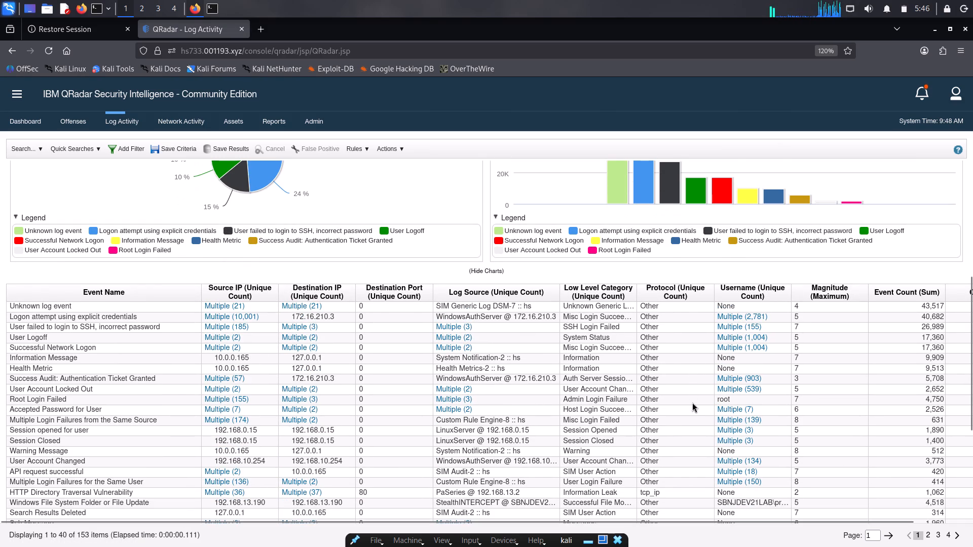
scroll(692, 402, down, 1)
scroll(457, 396, down, 1)
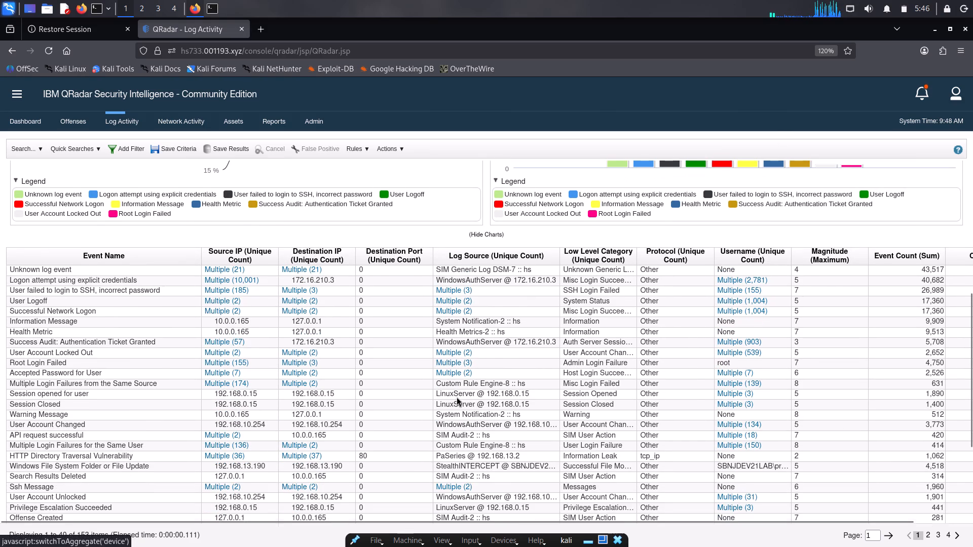
scroll(457, 396, down, 1)
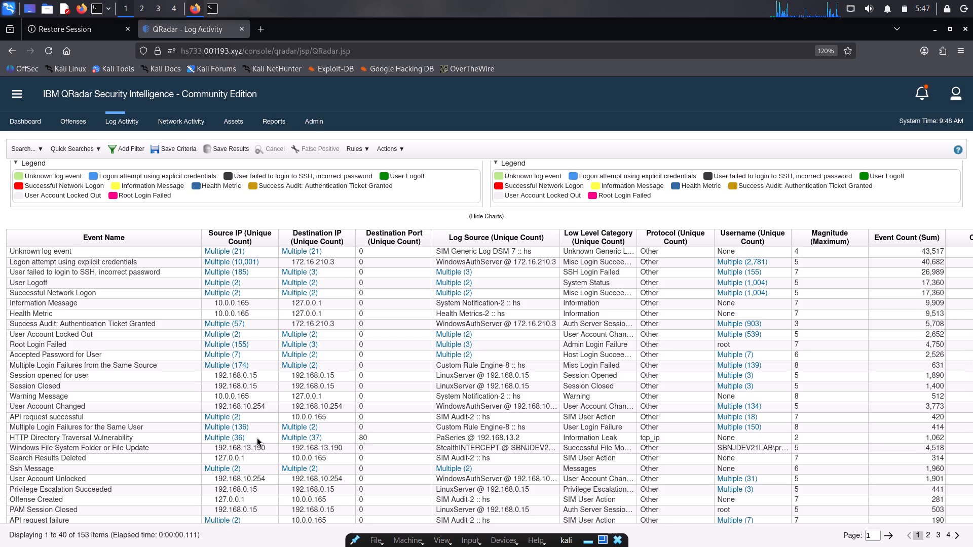
scroll(257, 437, down, 4)
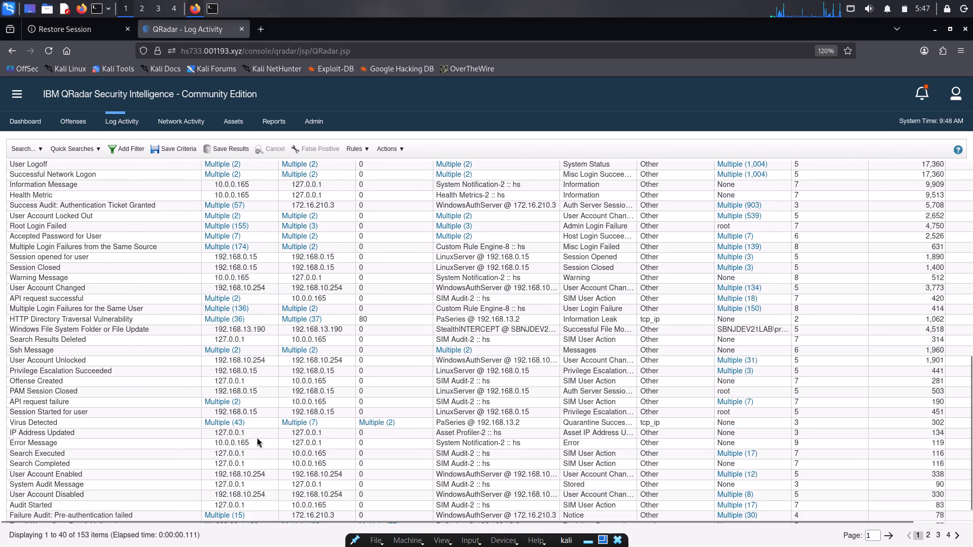
scroll(257, 437, down, 3)
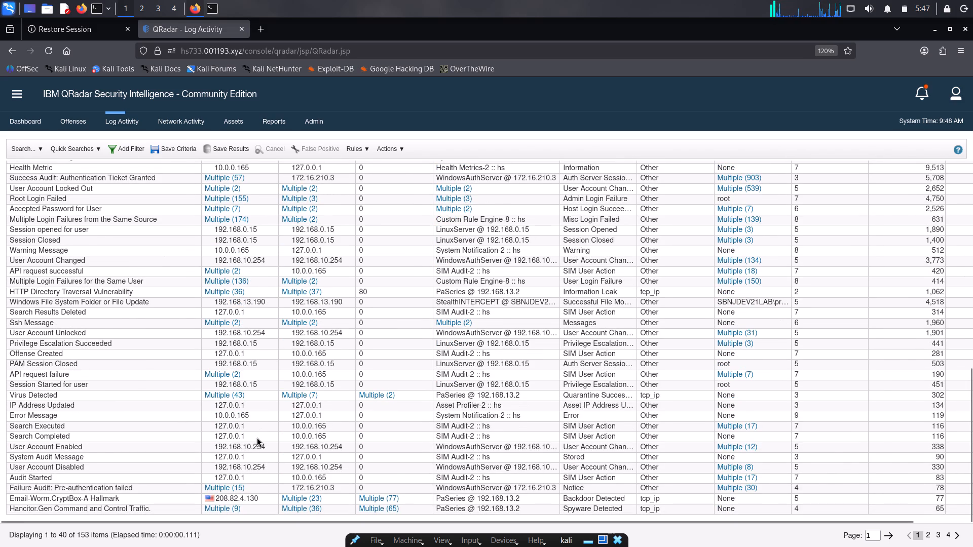
scroll(257, 437, down, 1)
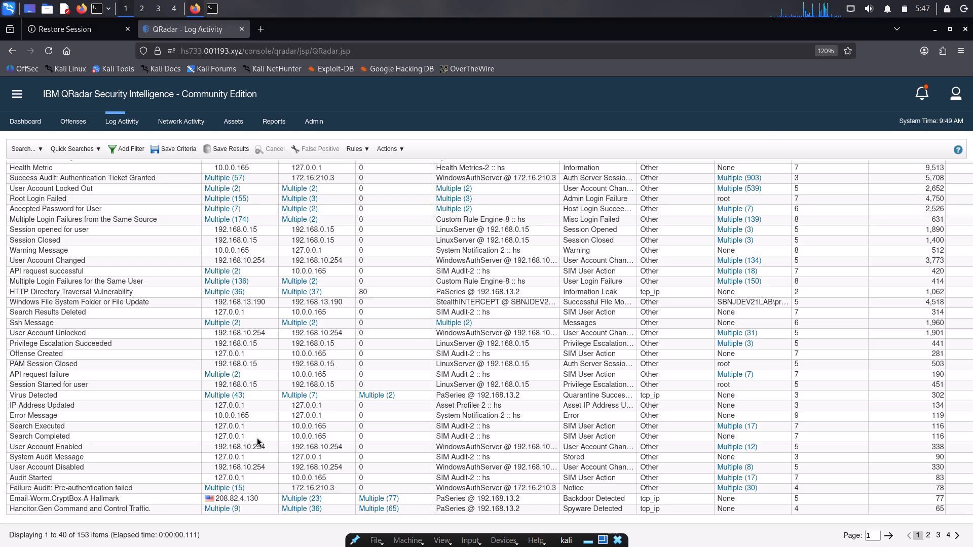
scroll(257, 437, down, 7)
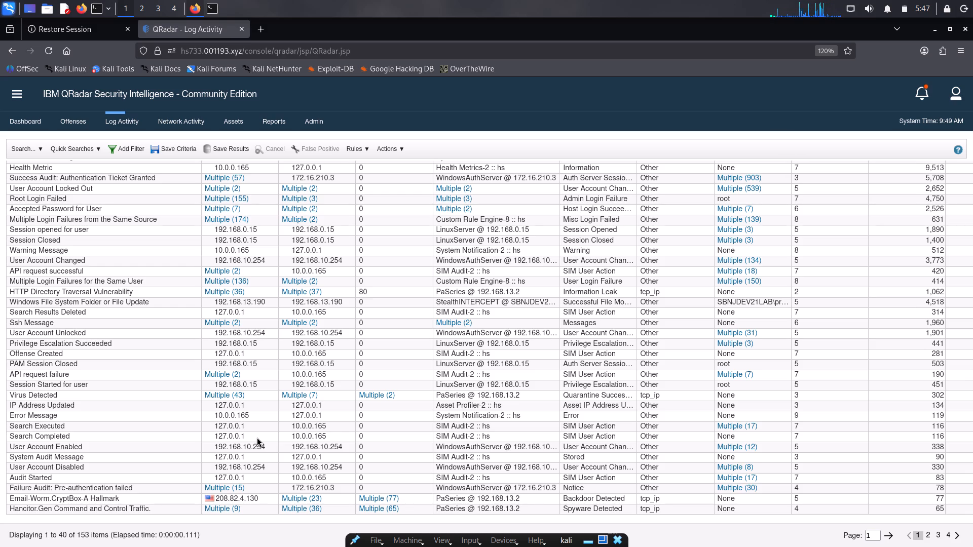
scroll(257, 437, down, 1)
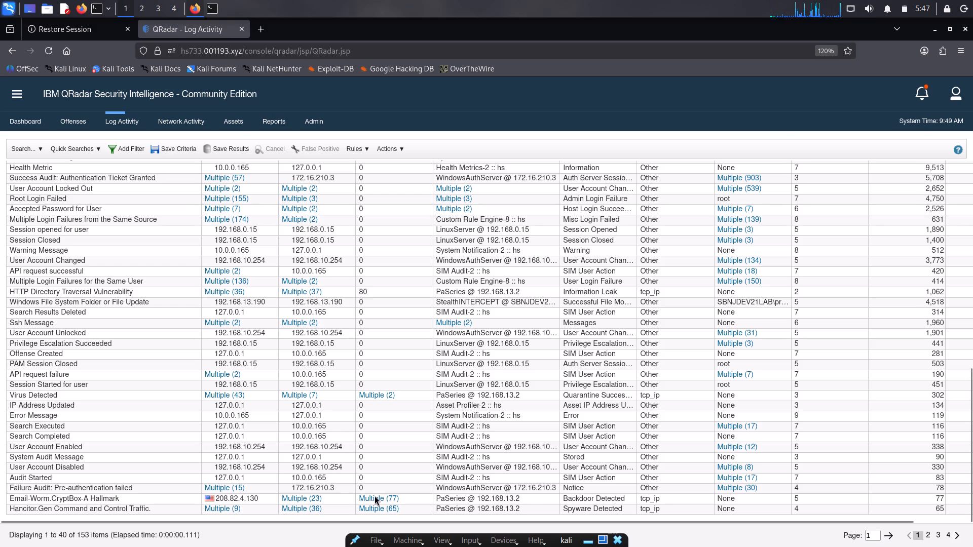
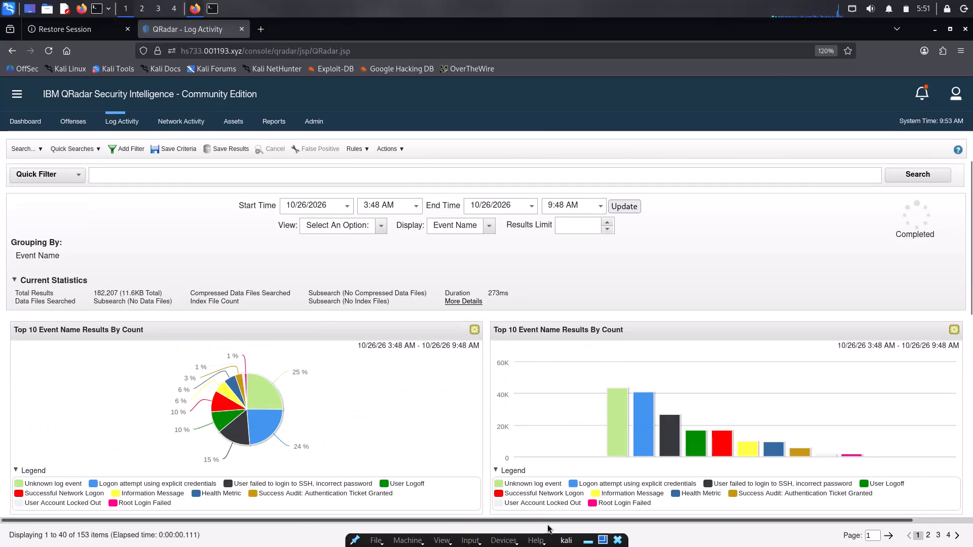
Display the events grouped by Username and examine the charts and the table of usernames with their event counts.
click(484, 226)
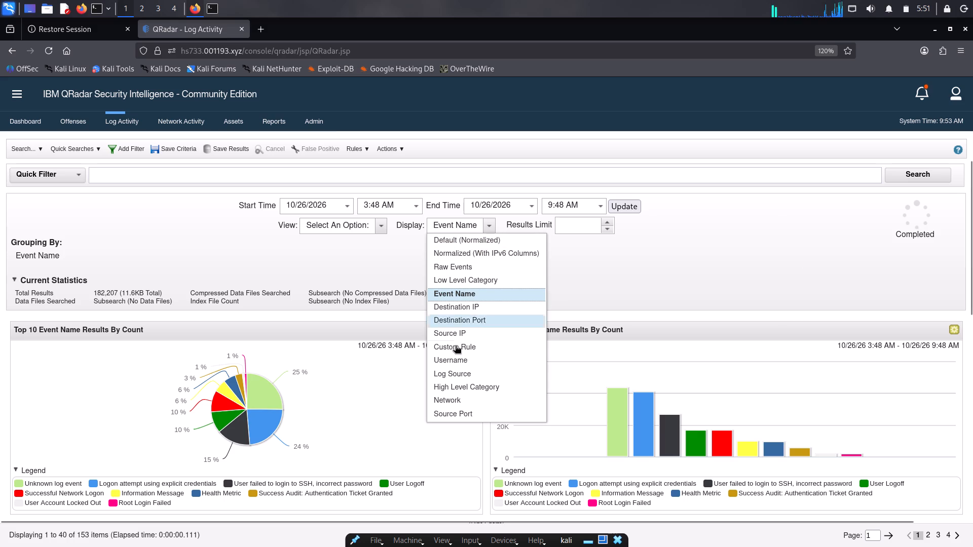
click(457, 364)
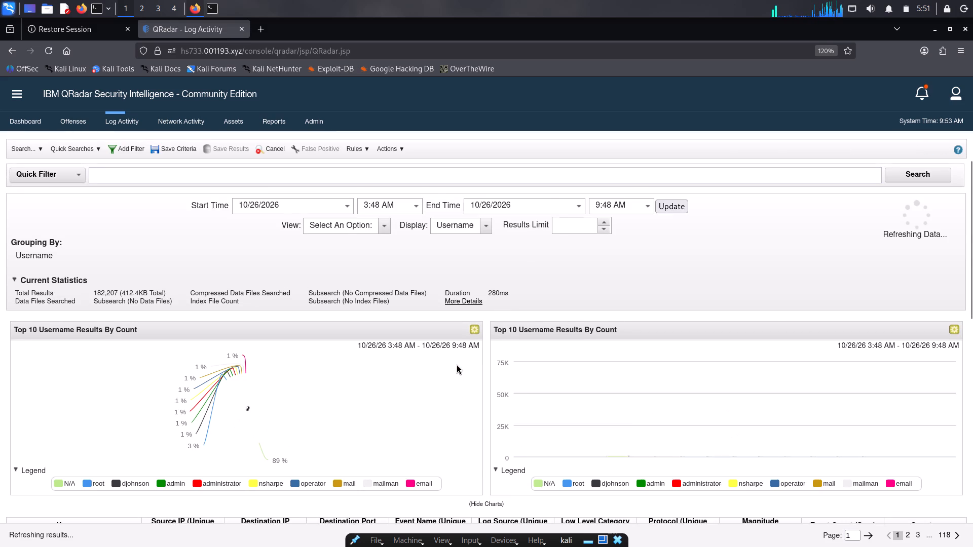
scroll(457, 364, down, 1)
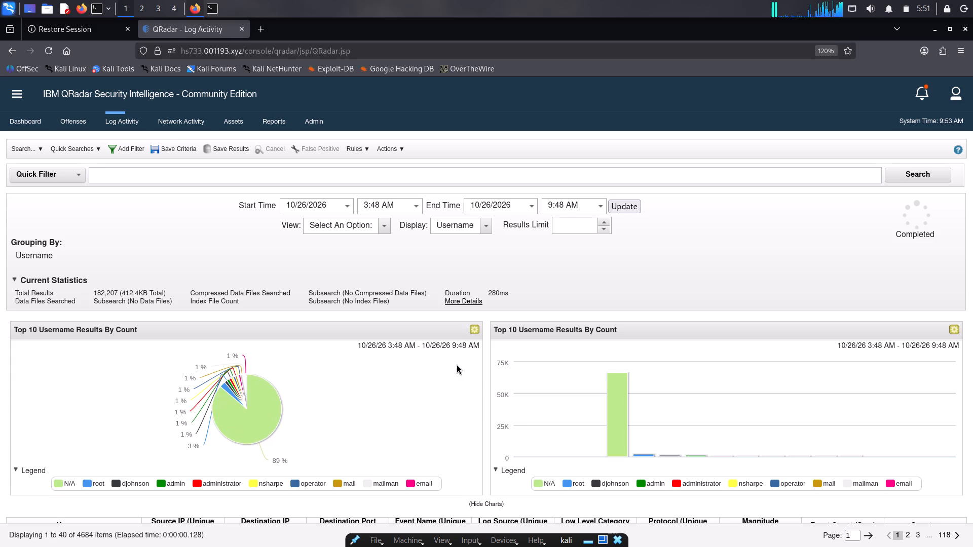
scroll(457, 364, down, 3)
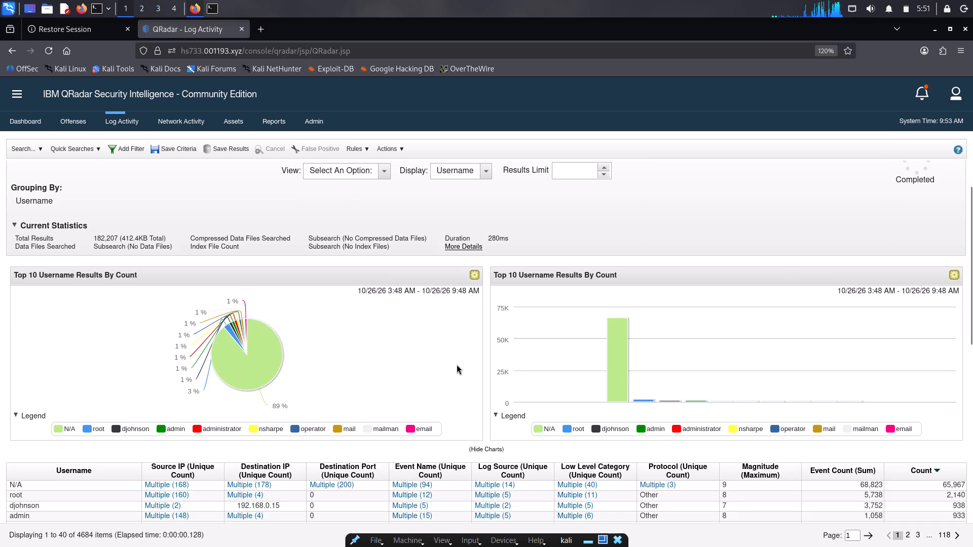
scroll(457, 364, down, 3)
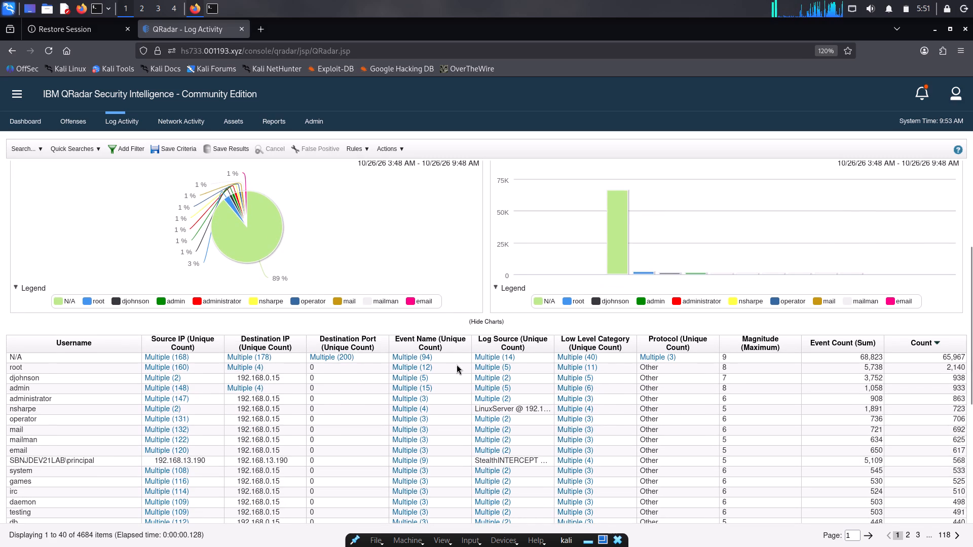
scroll(457, 364, down, 1)
scroll(457, 364, up, 7)
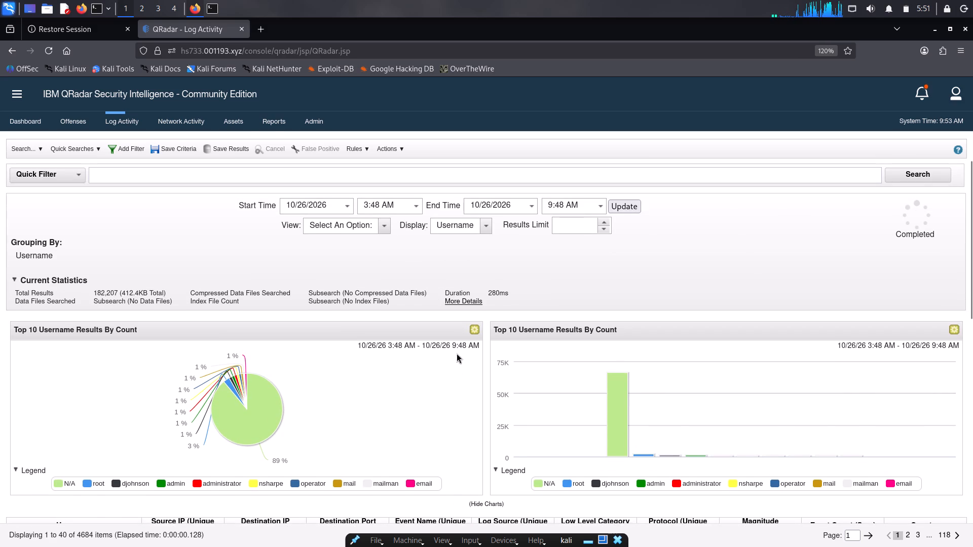
Switch the event display from the Username grouping to Raw Events.
click(484, 226)
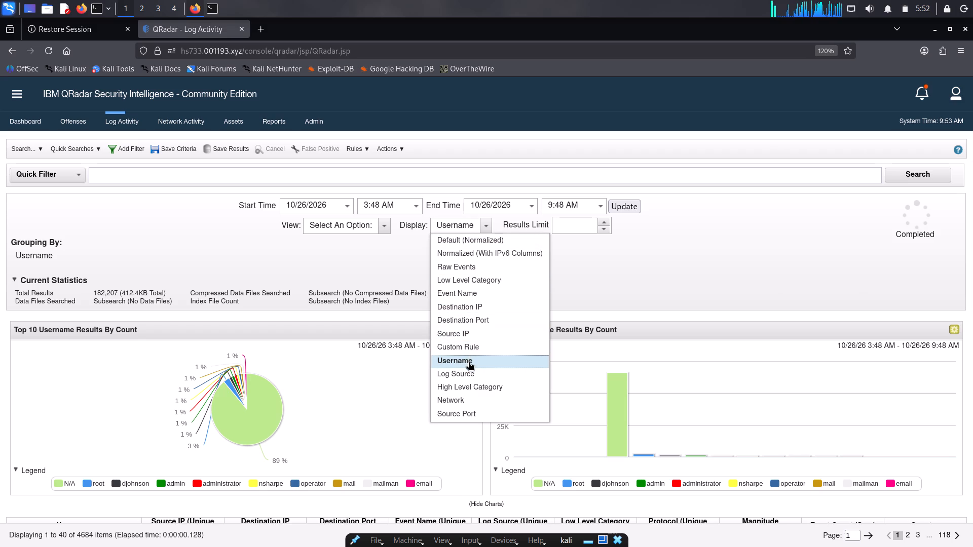
scroll(468, 363, down, 1)
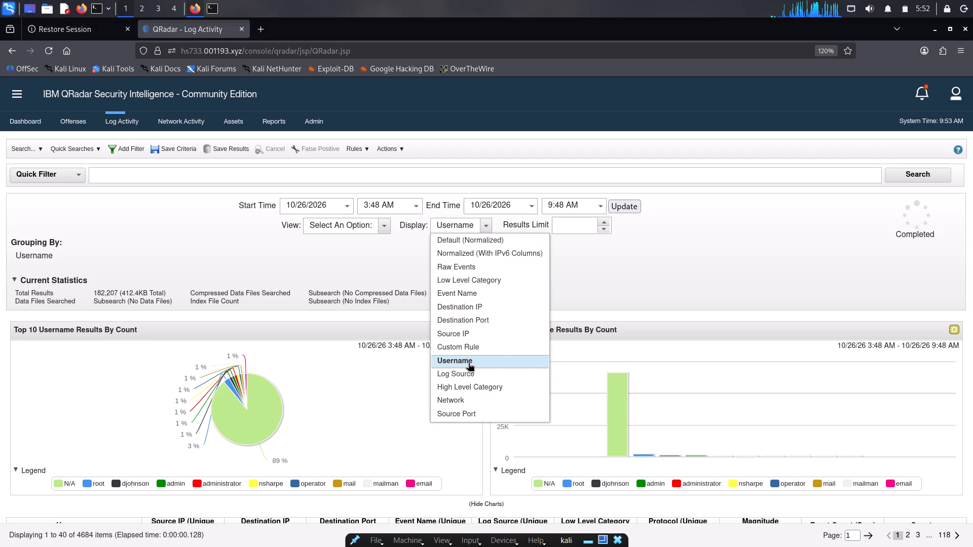
scroll(468, 363, down, 1)
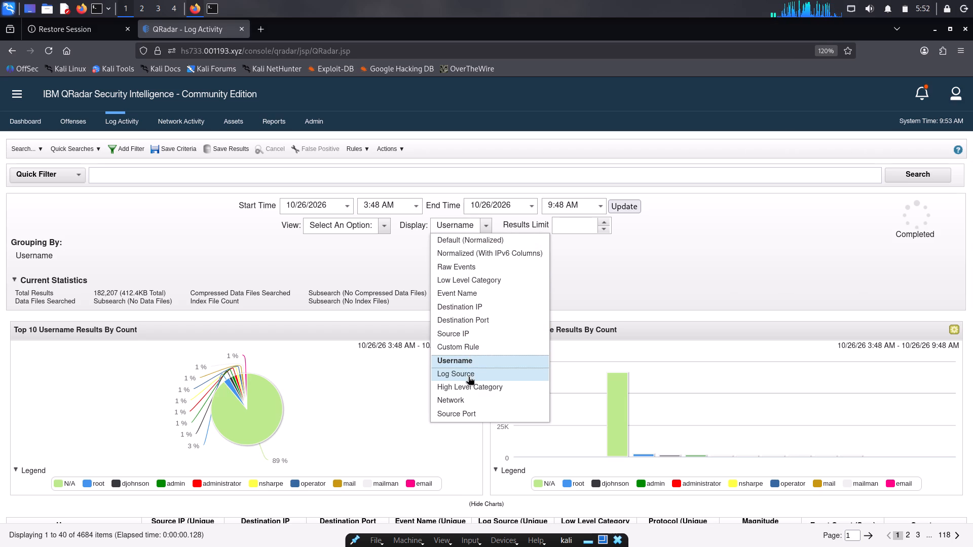
scroll(468, 377, down, 2)
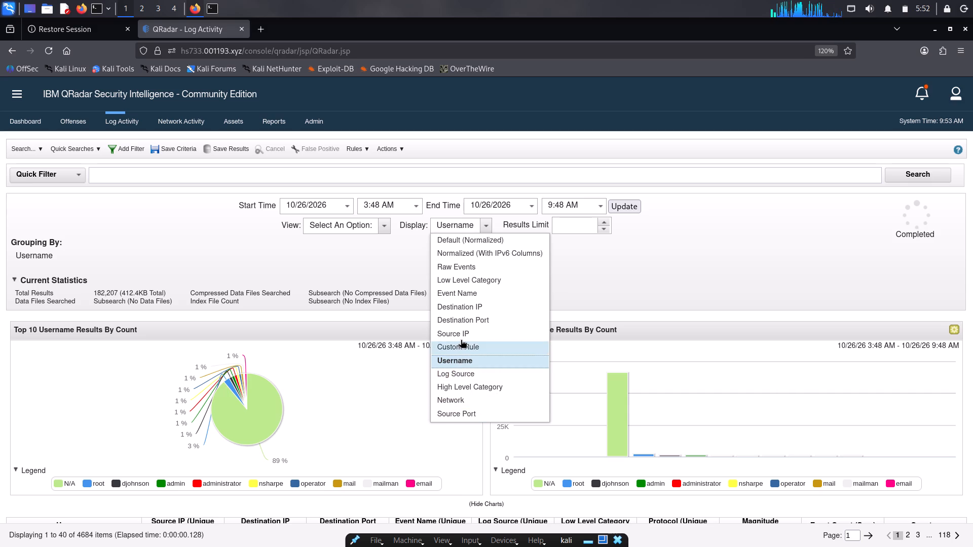
scroll(460, 340, up, 2)
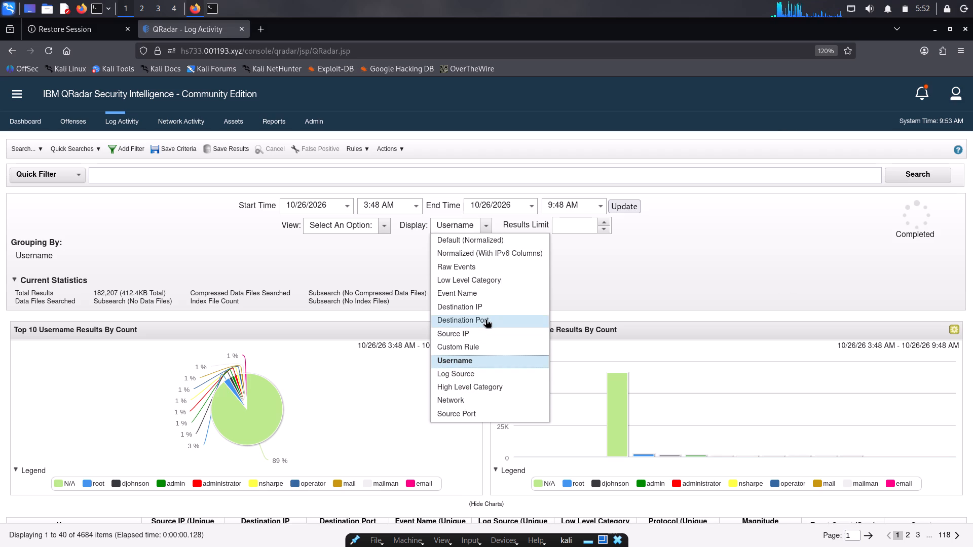
scroll(485, 320, up, 1)
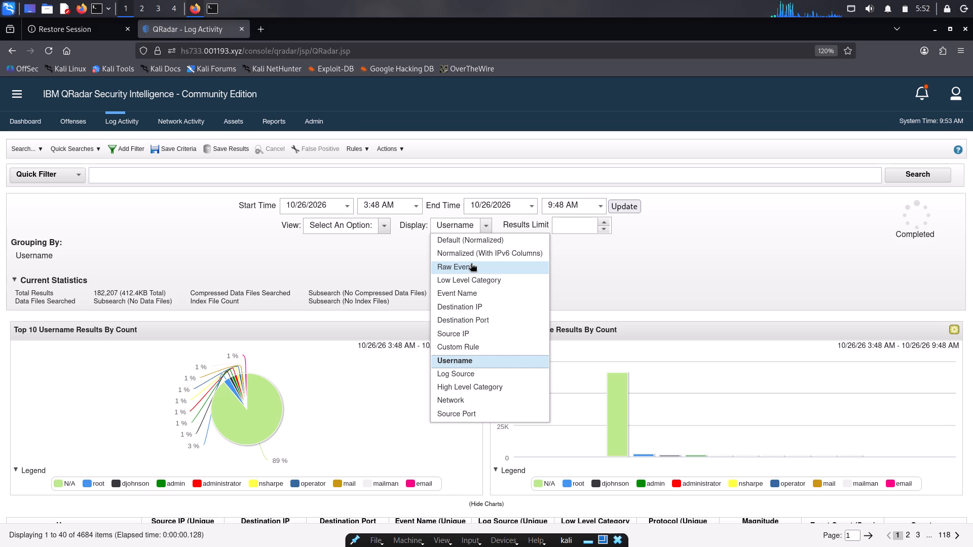
click(491, 263)
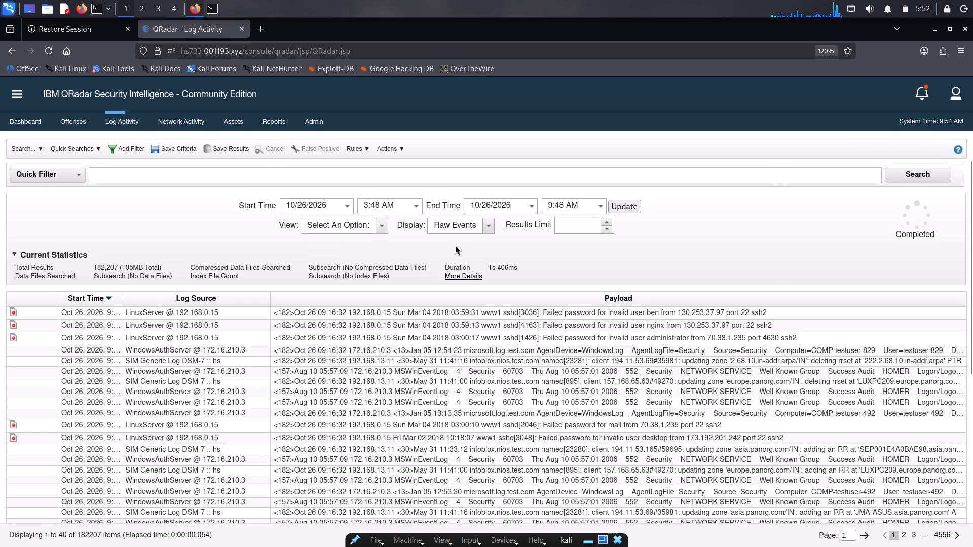
Display the events grouped by Event Name again.
click(489, 228)
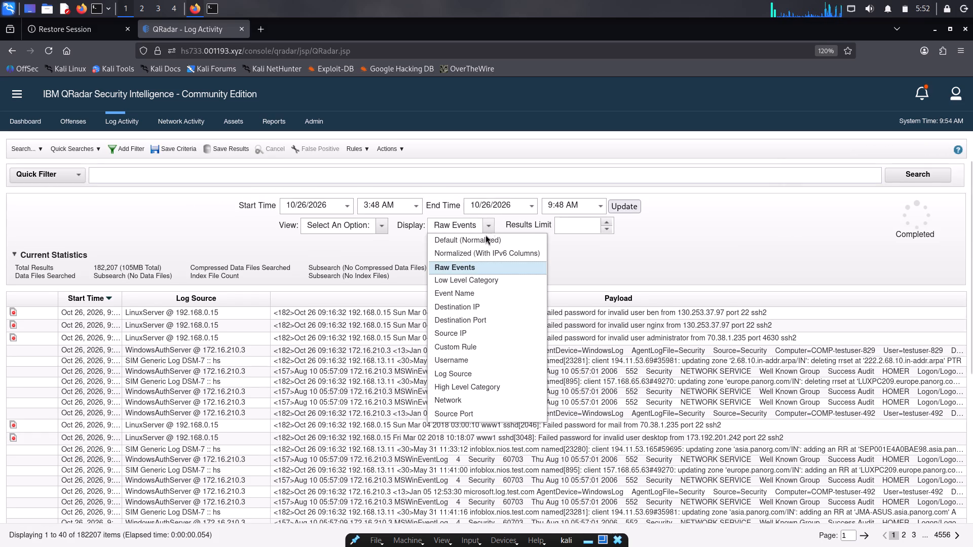
click(460, 300)
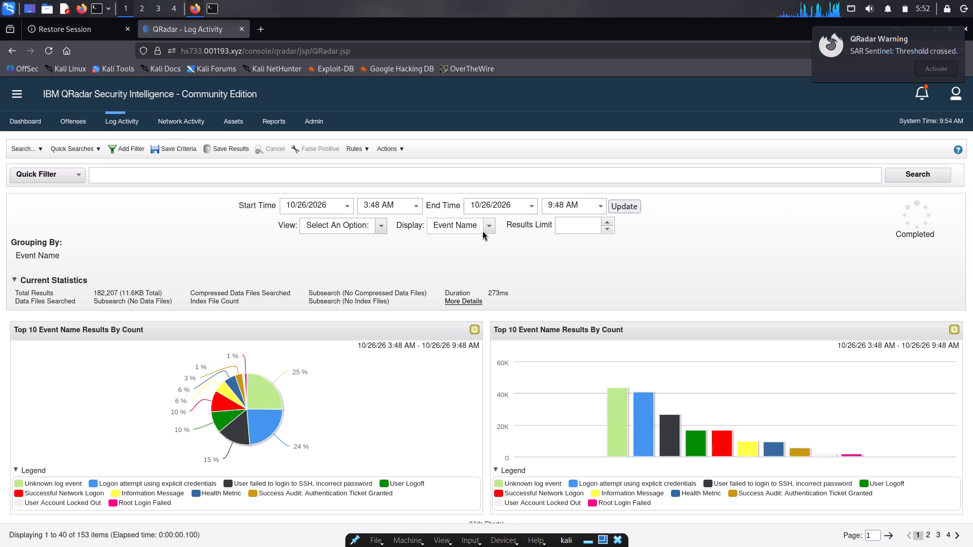
Change the event grouping to Destination IP.
click(485, 226)
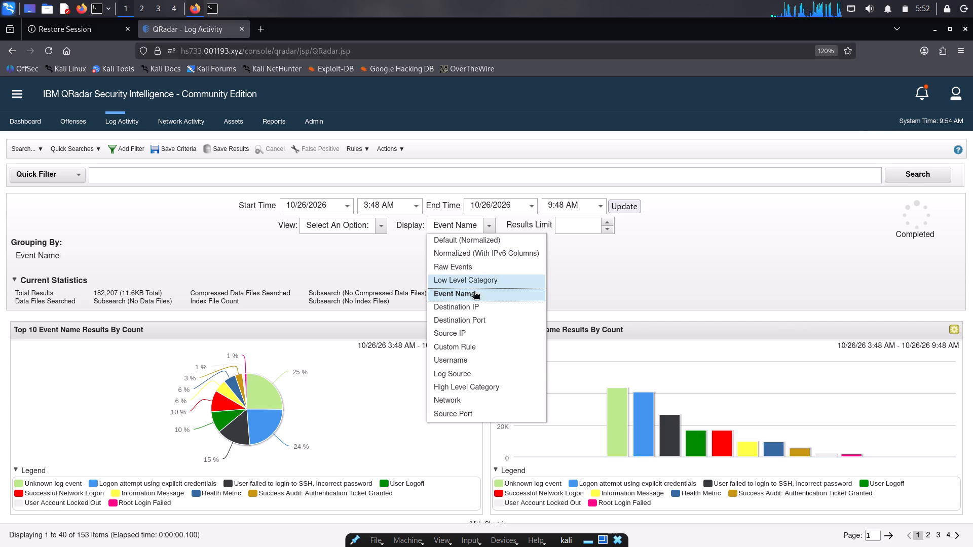
click(470, 306)
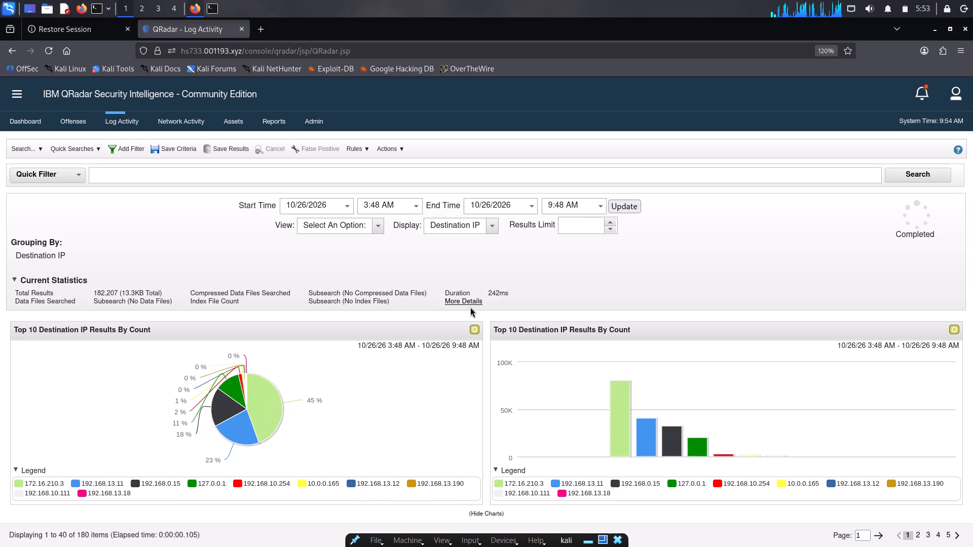
Regroup the events by High Level Category.
click(490, 228)
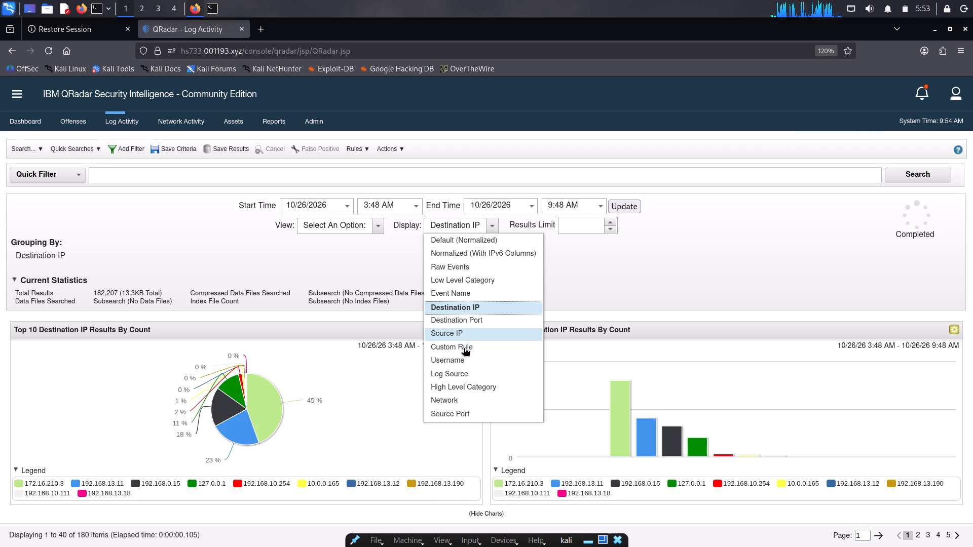
click(453, 388)
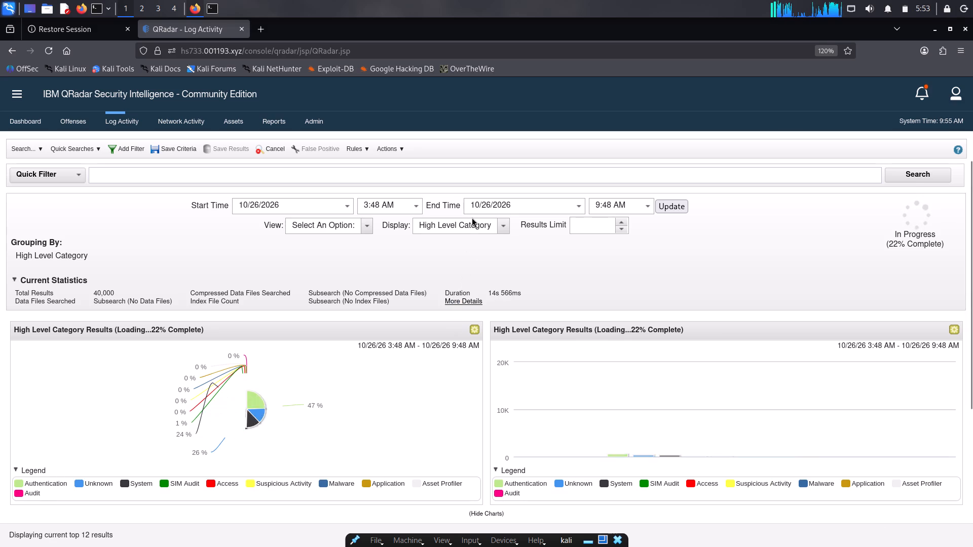
Regroup the events by Network, aborting the High Level Category search that is still running.
click(502, 227)
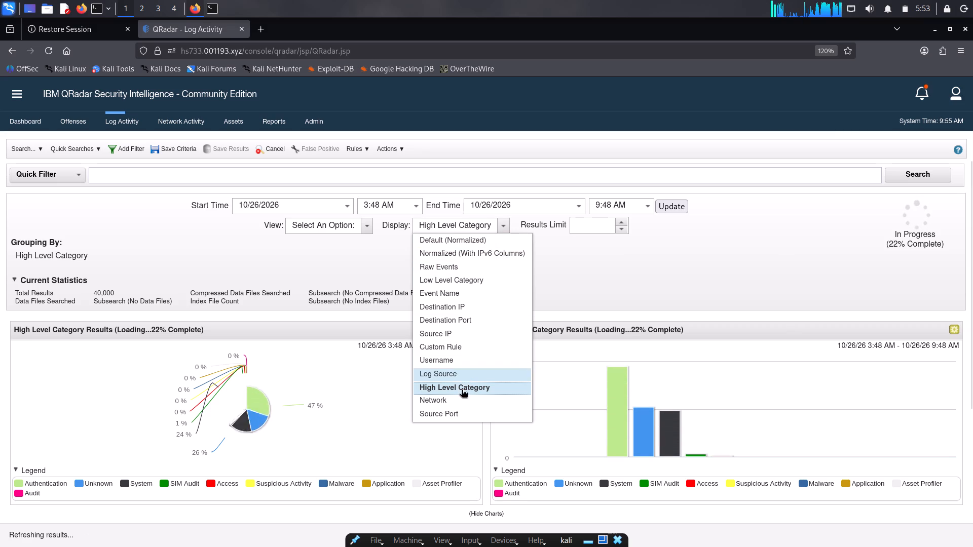
scroll(460, 395, down, 1)
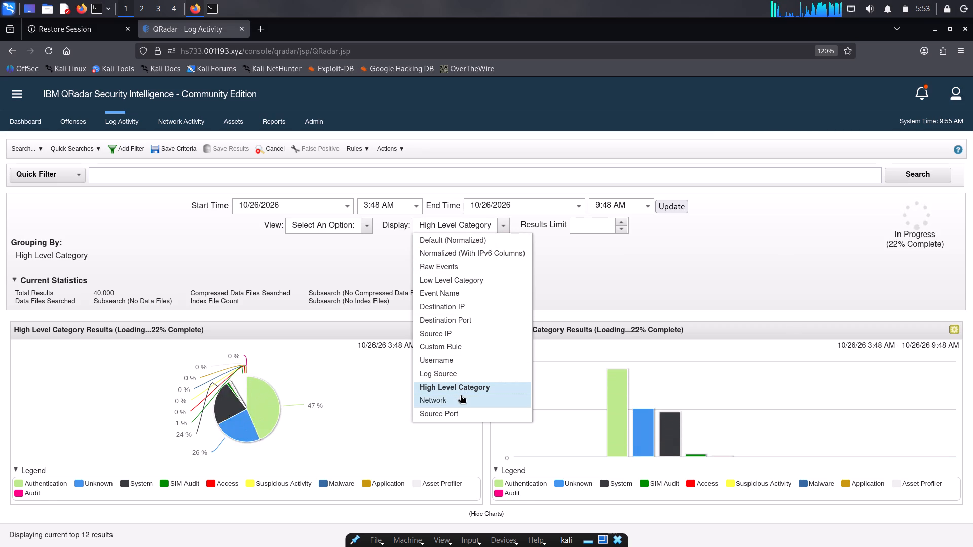
scroll(460, 395, down, 1)
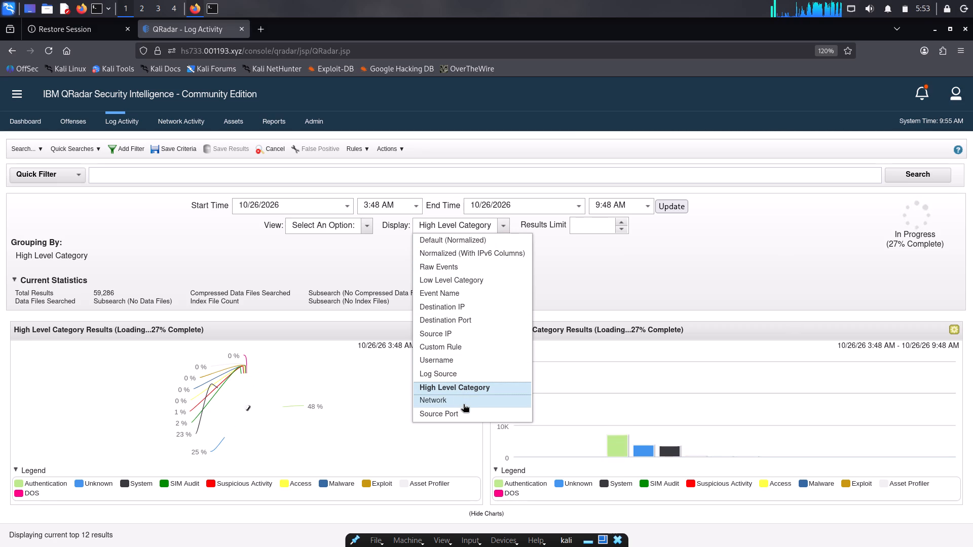
click(463, 404)
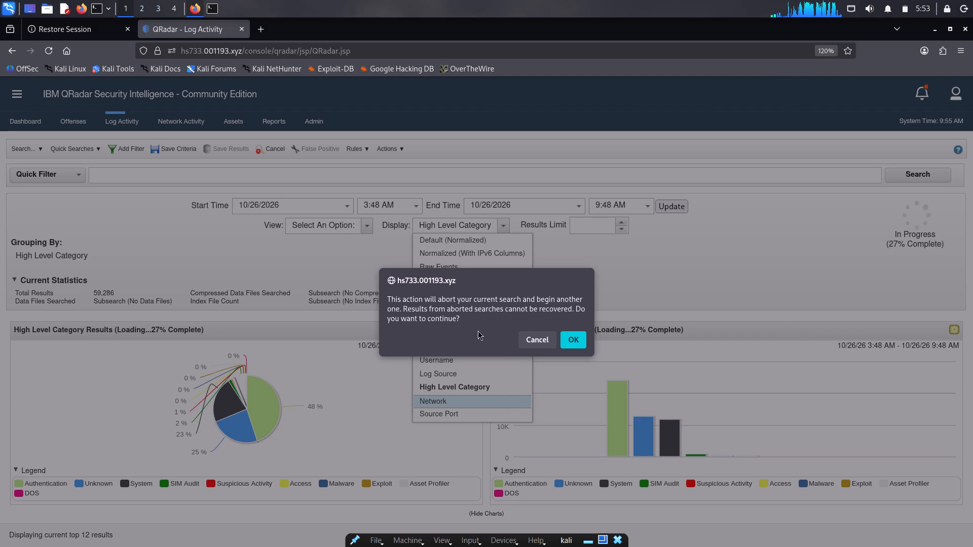
click(577, 340)
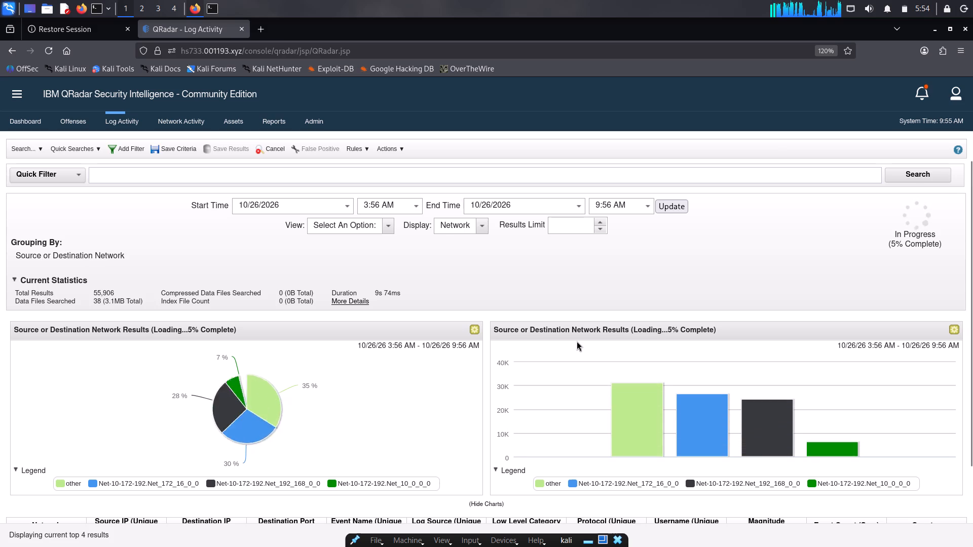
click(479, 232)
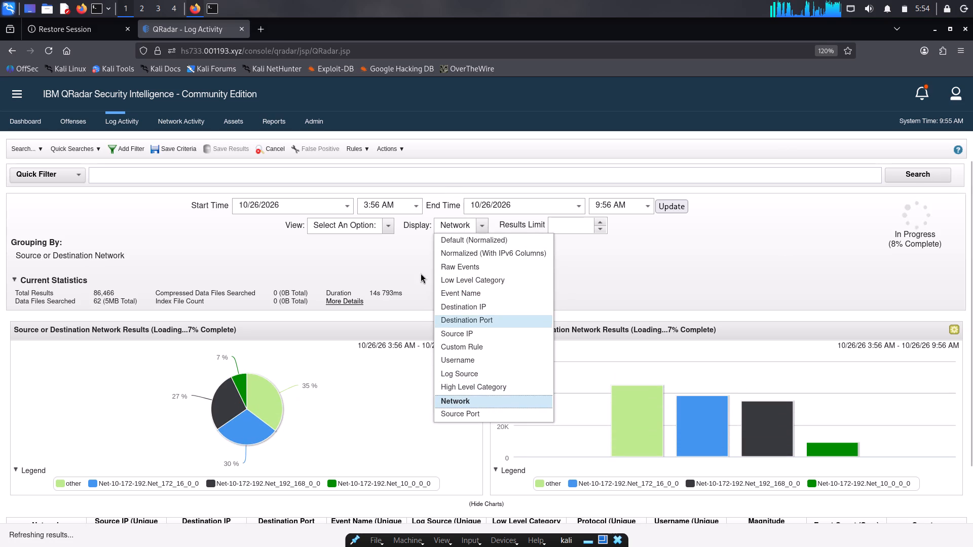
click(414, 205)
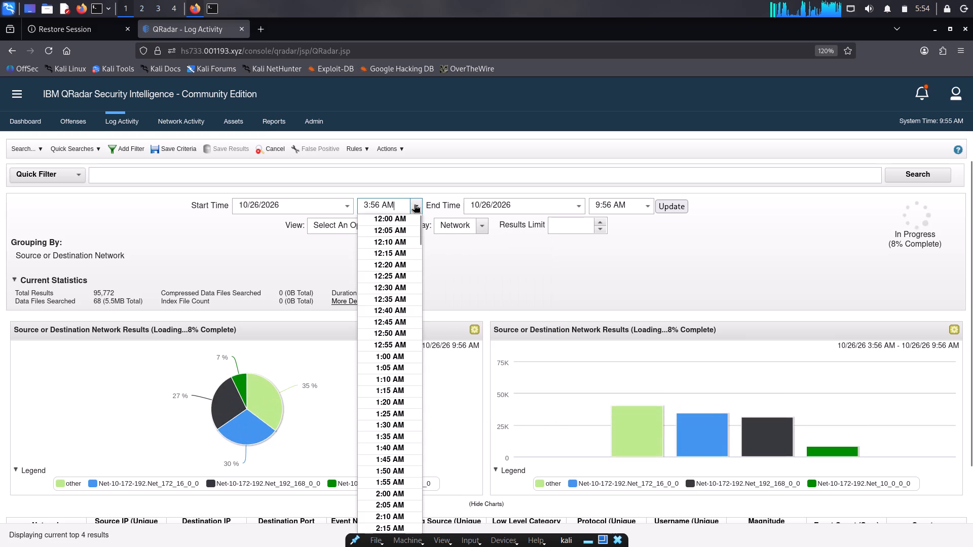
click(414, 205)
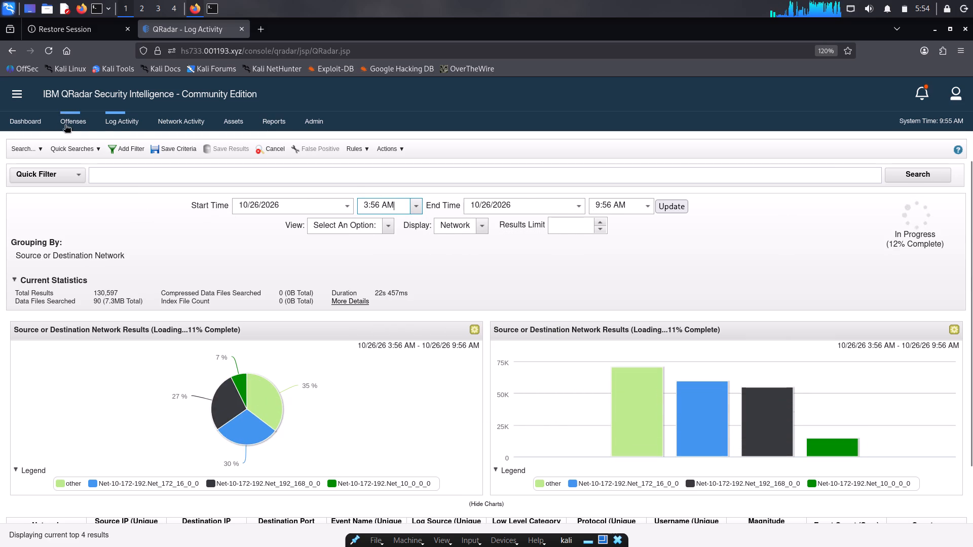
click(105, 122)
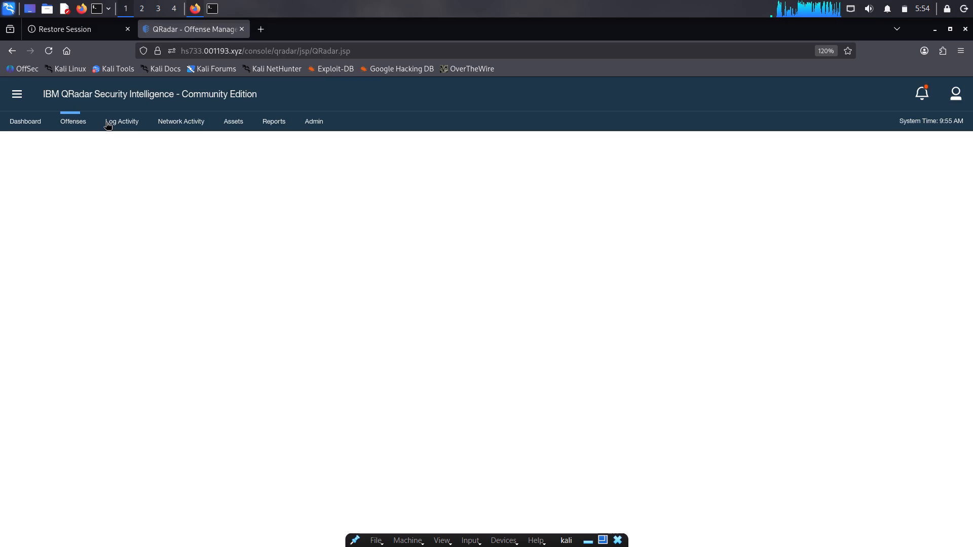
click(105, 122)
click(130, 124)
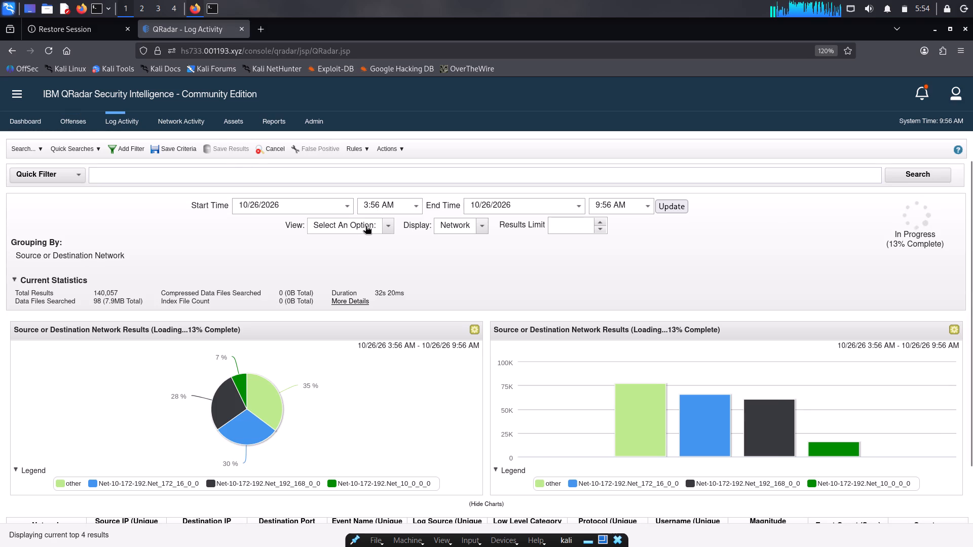
Set the time range of the Network-grouped events to Last 24 Hours, aborting the running search.
click(383, 226)
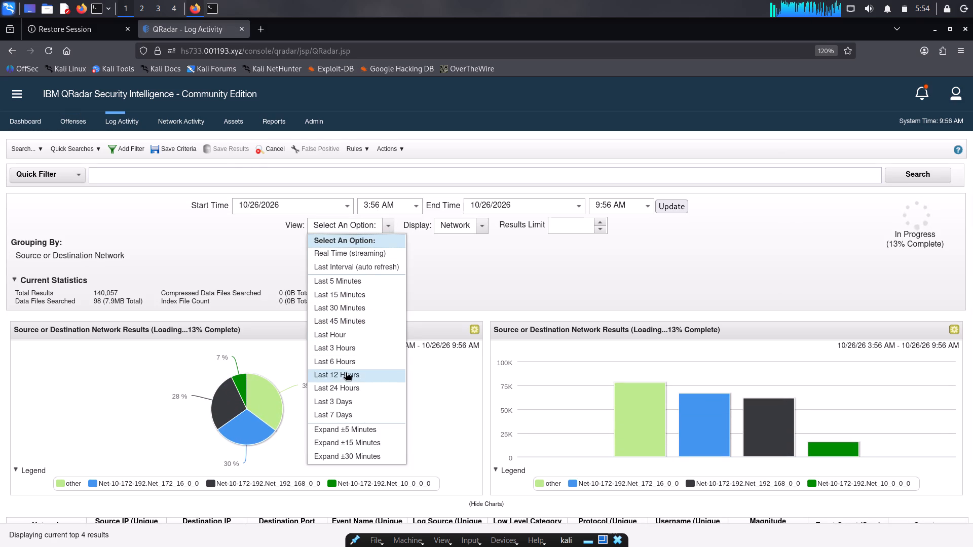
click(349, 393)
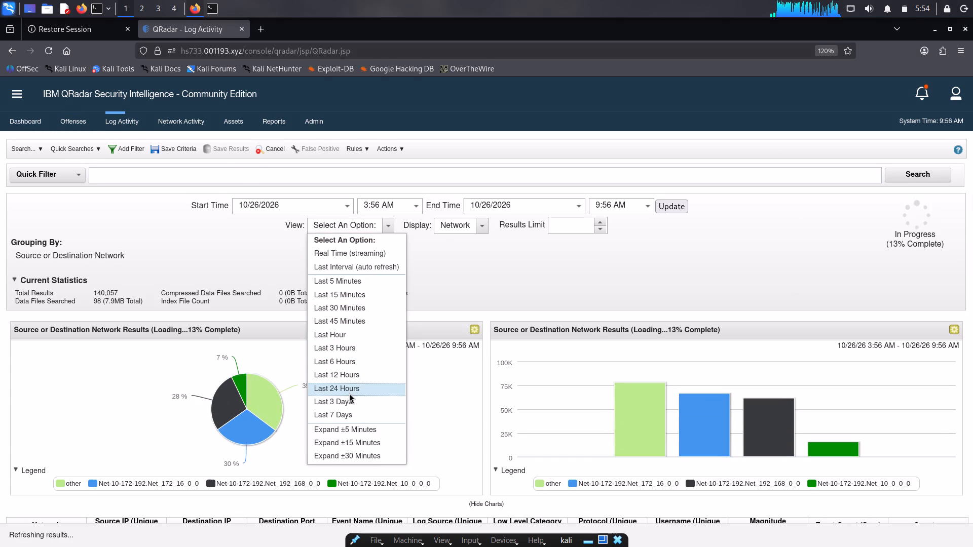
click(574, 344)
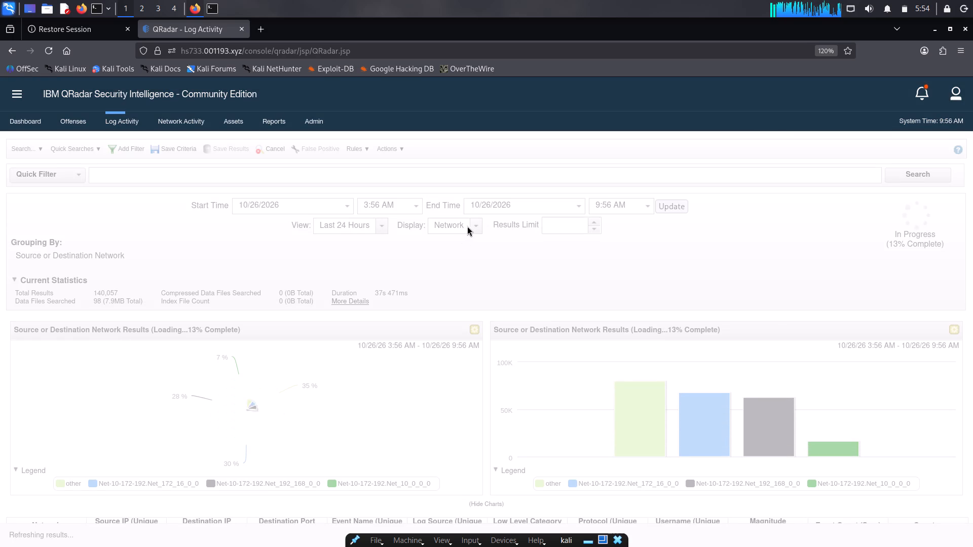
click(471, 226)
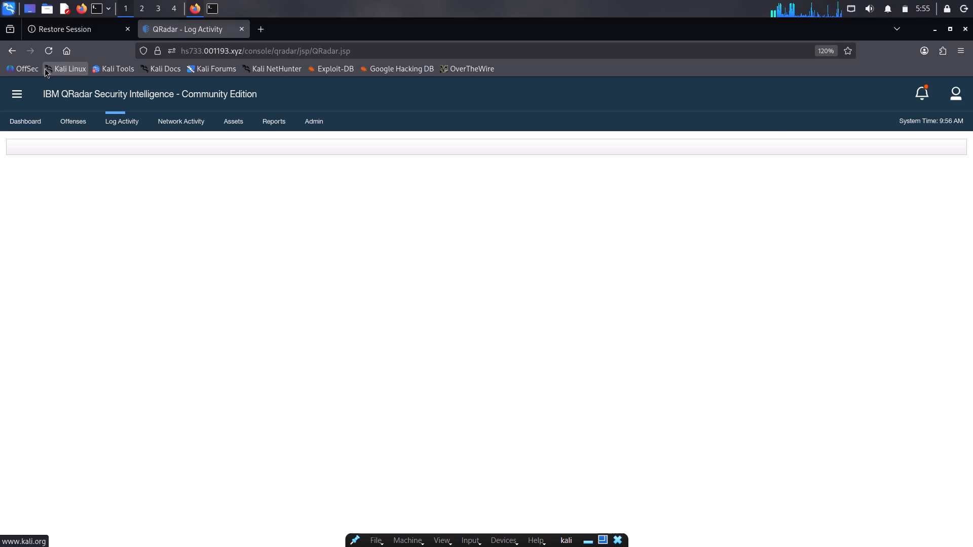
Reload the QRadar console page.
click(48, 54)
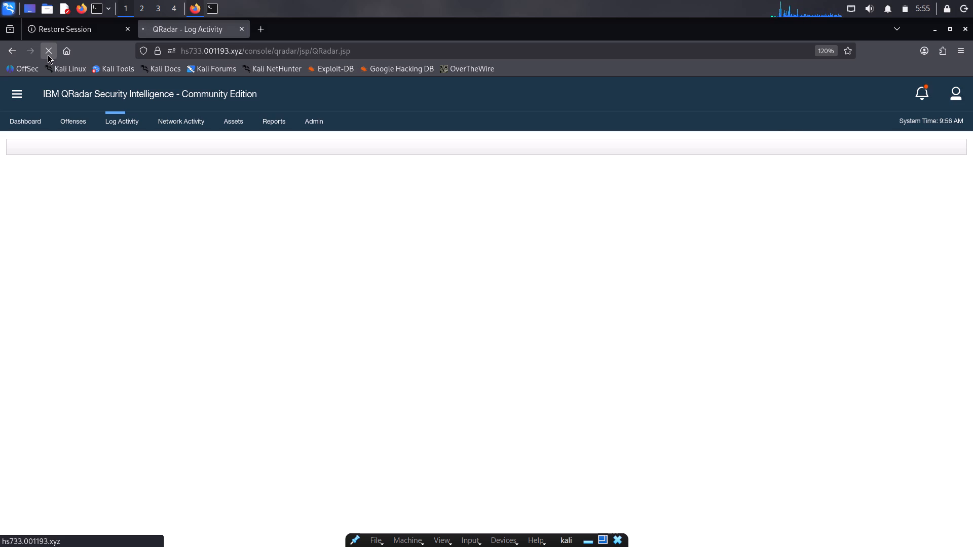
scroll(48, 54, up, 6)
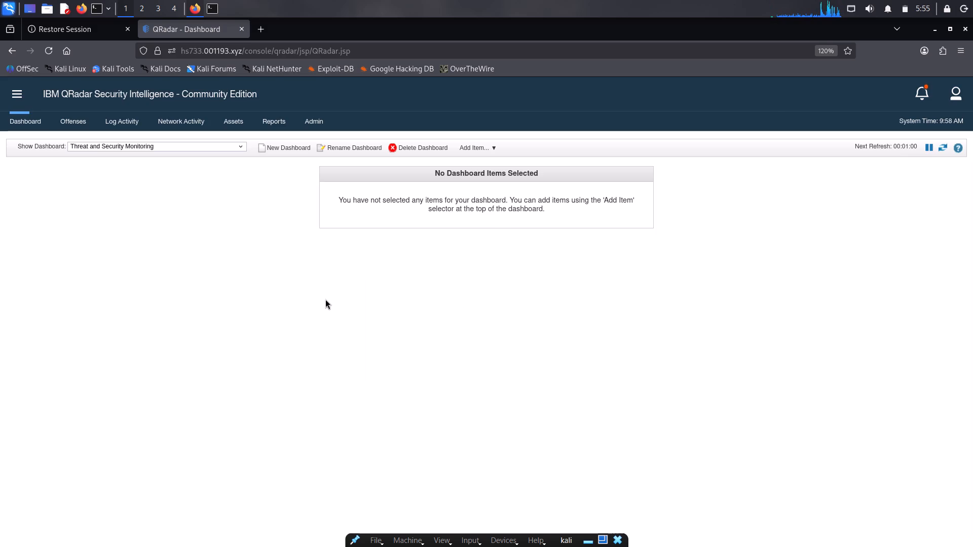
Open the Log Activity view and set the events' time range to Last 24 Hours.
click(123, 124)
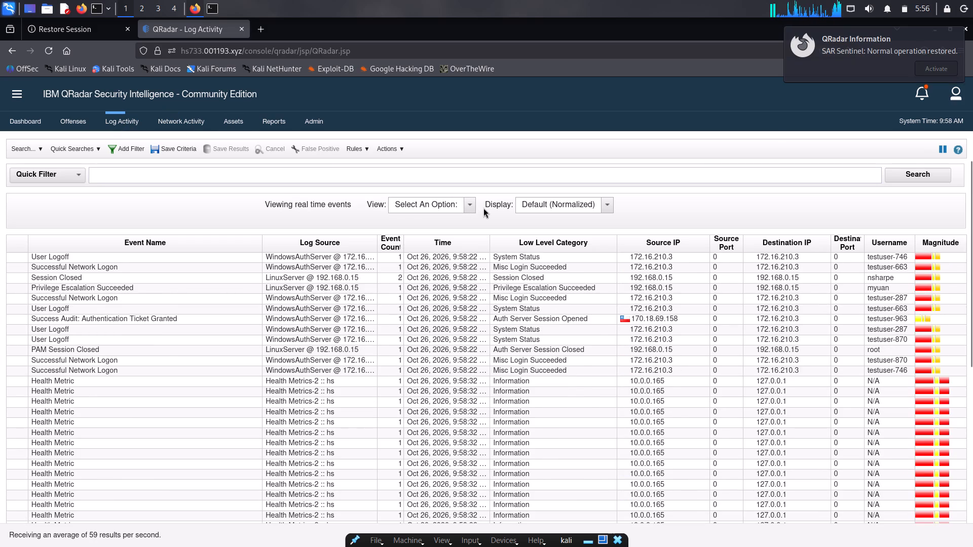
click(469, 207)
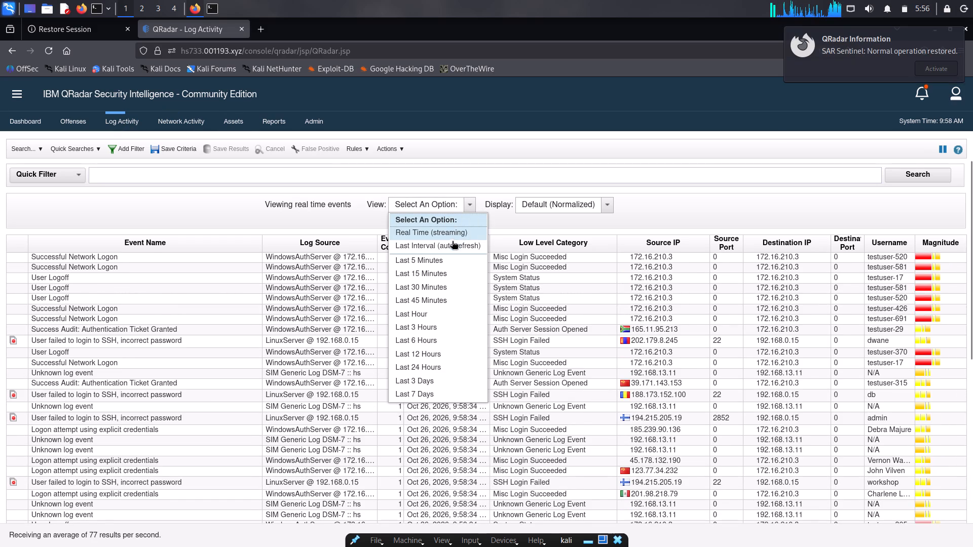
click(428, 364)
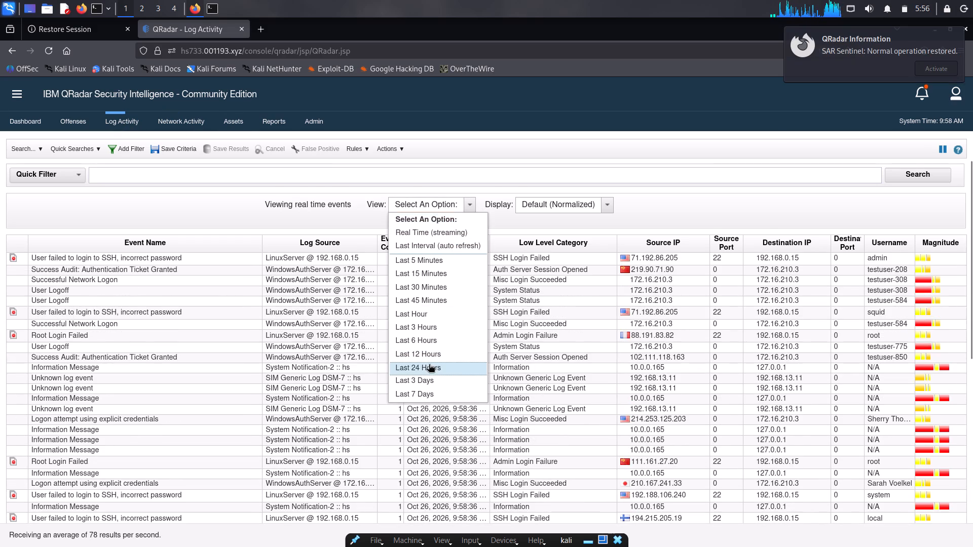
click(599, 200)
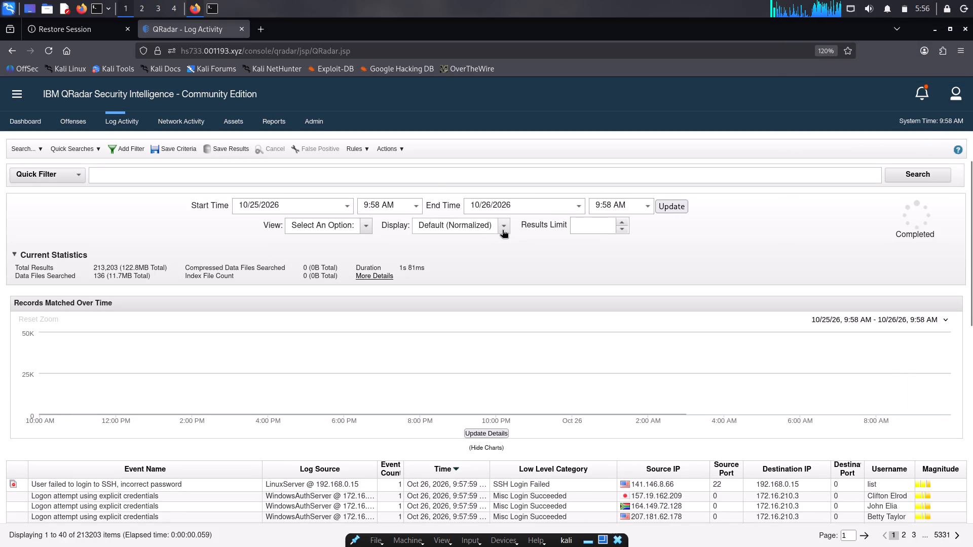
Keep the Default (Normalized) display and rerun the event search for the Last 24 Hours.
click(506, 228)
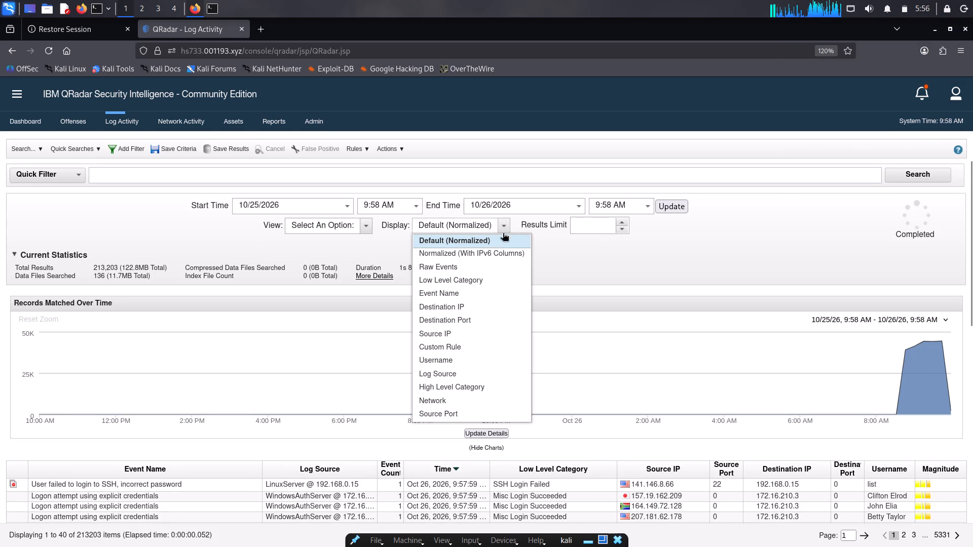
click(498, 242)
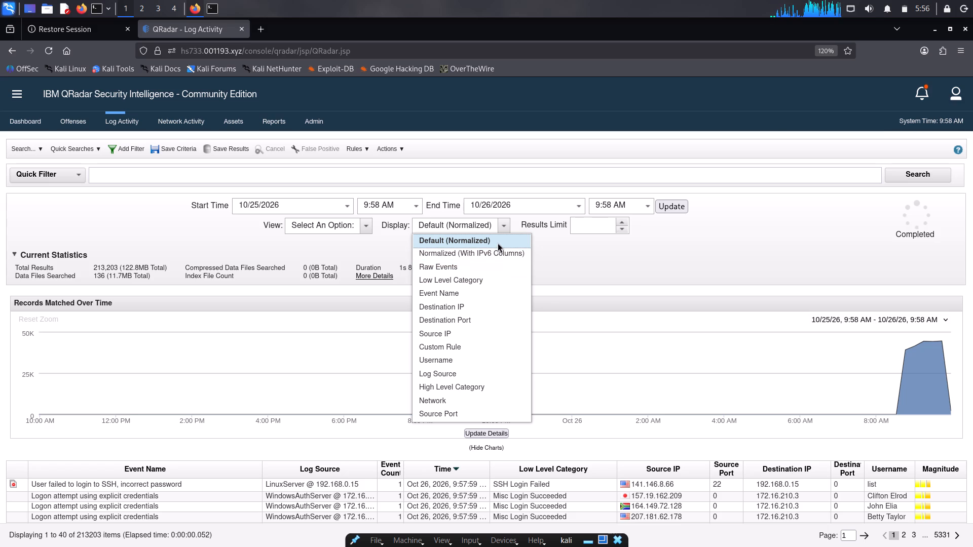
click(368, 224)
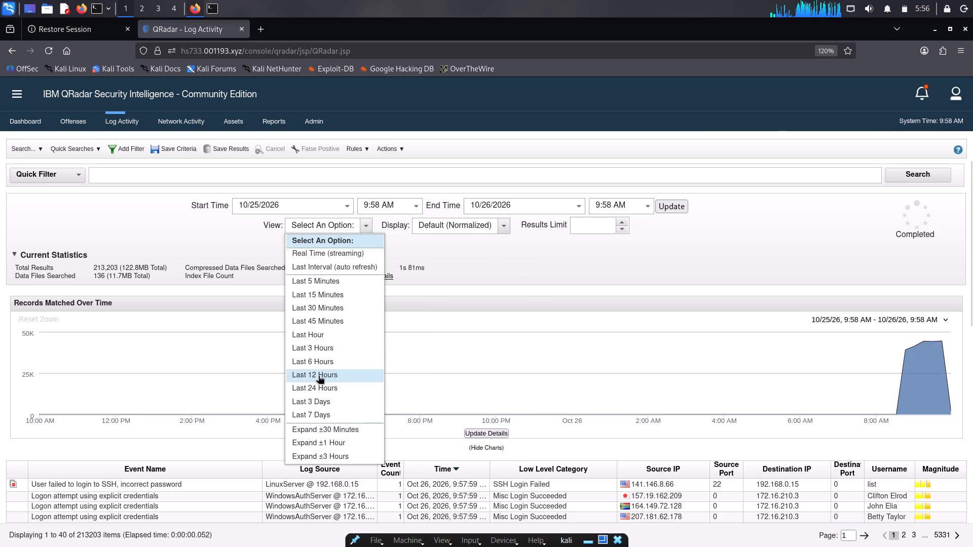
click(318, 387)
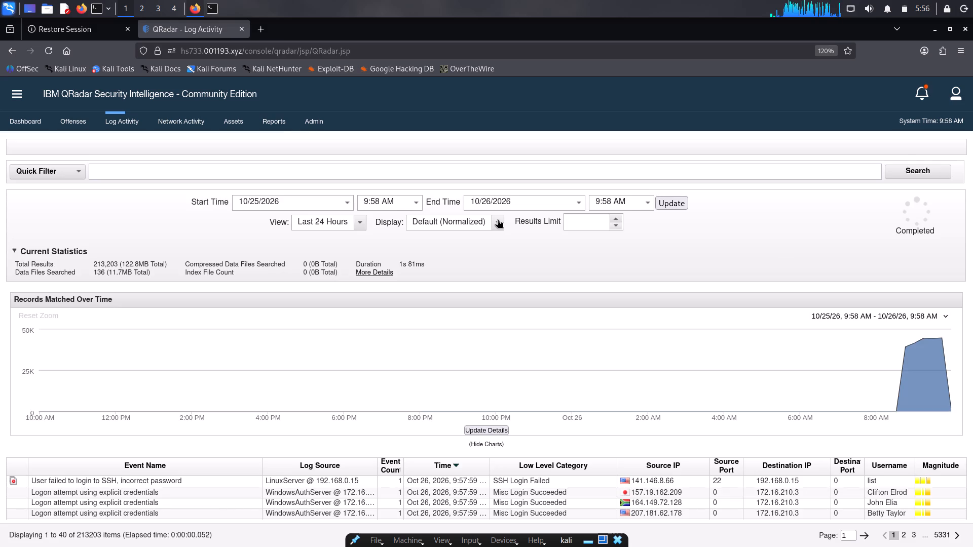
click(496, 216)
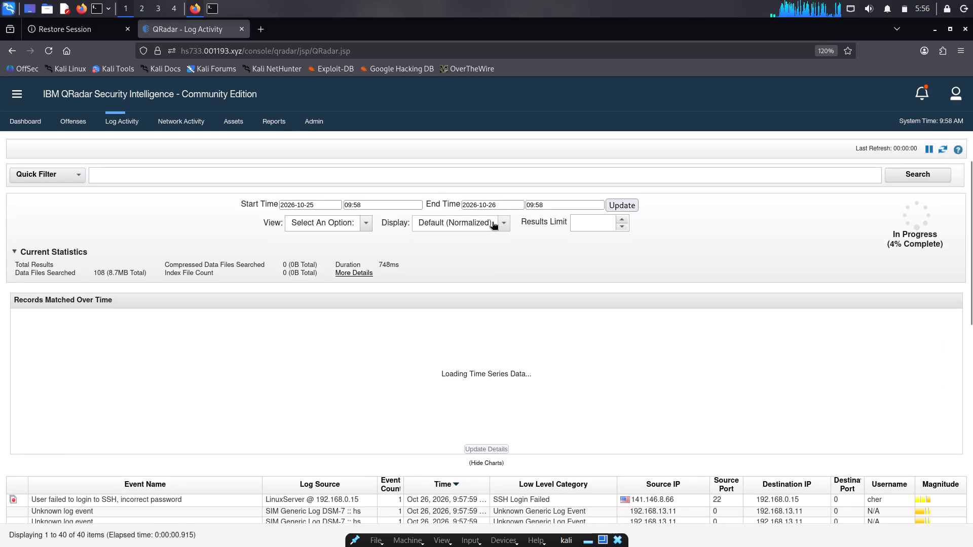
Group the last 24 hours of events by Destination Port.
click(504, 222)
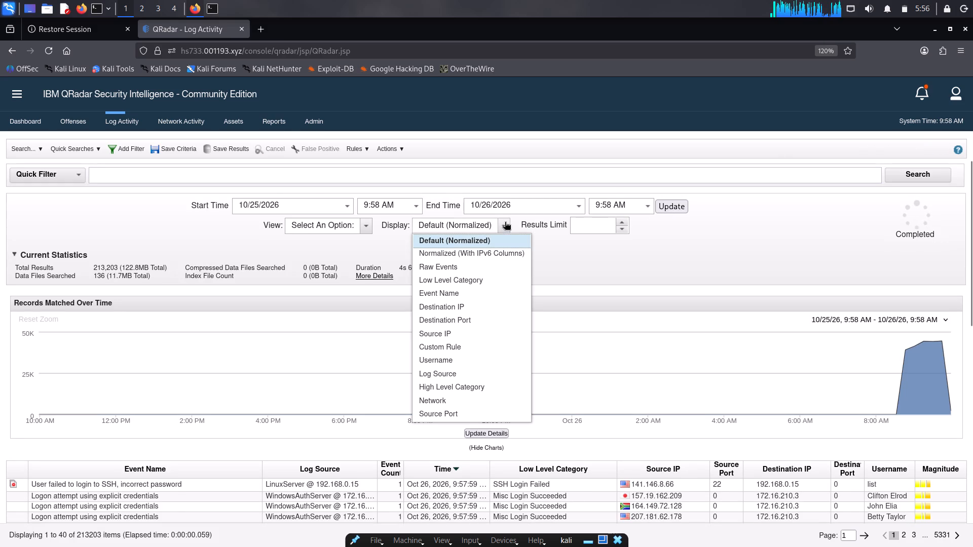
click(491, 316)
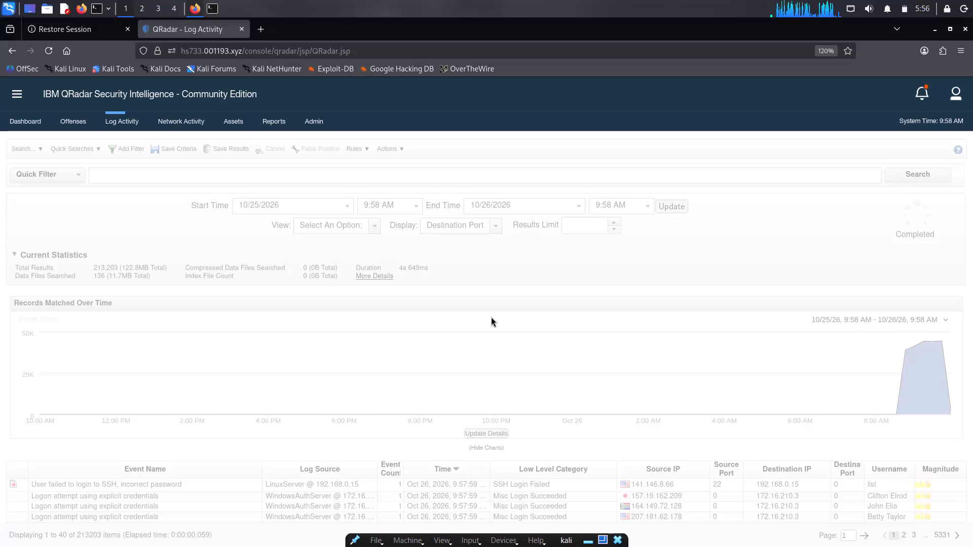
click(494, 216)
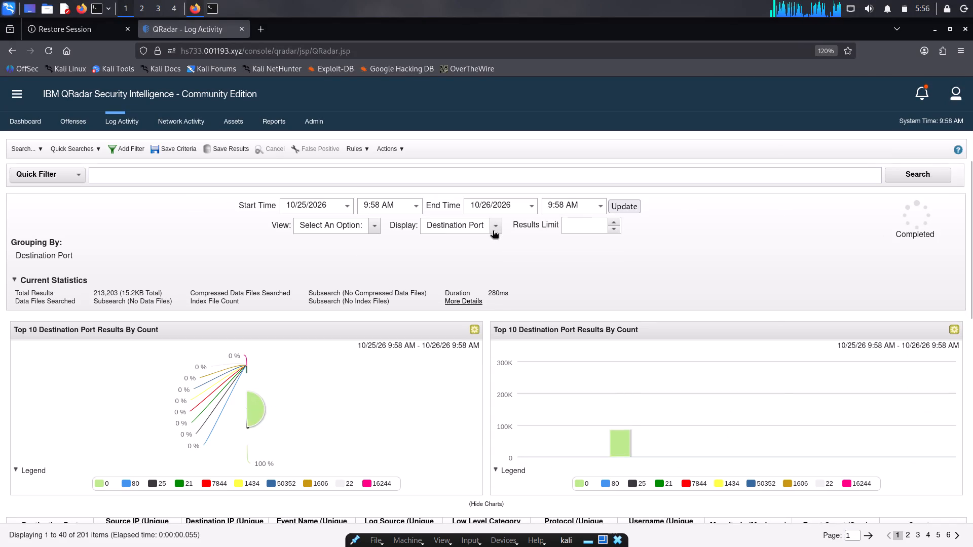
Regroup the events by Destination IP and review the top 10 charts and results table.
click(492, 230)
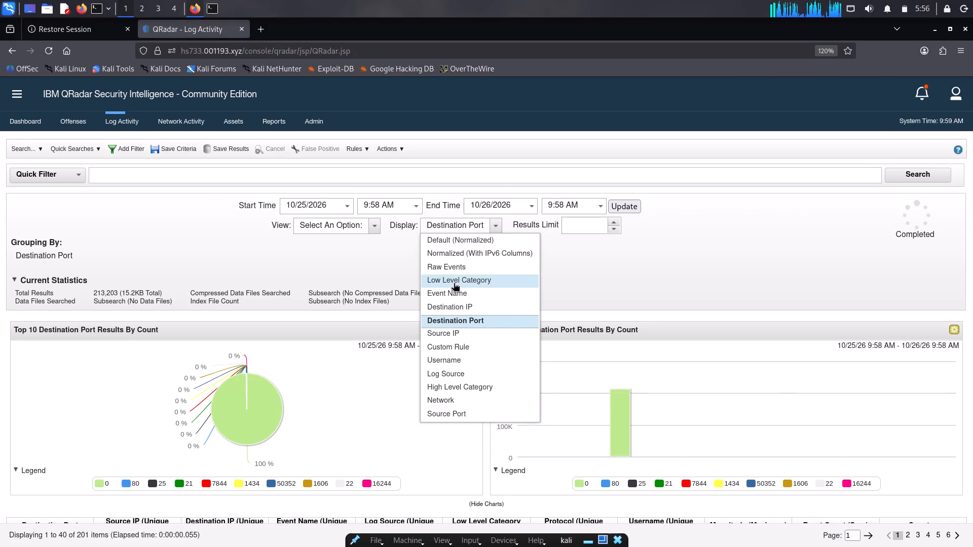
click(454, 307)
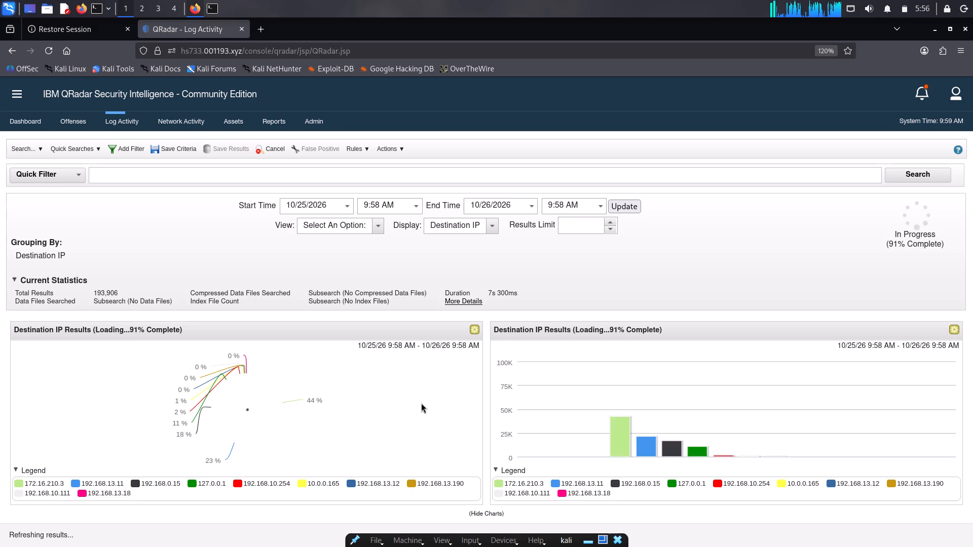
scroll(421, 402, down, 1)
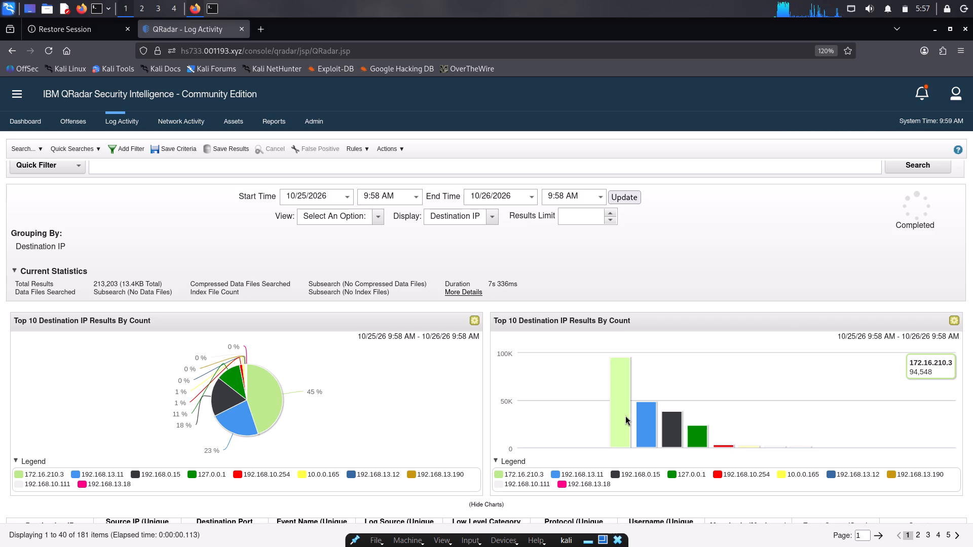
scroll(625, 415, down, 1)
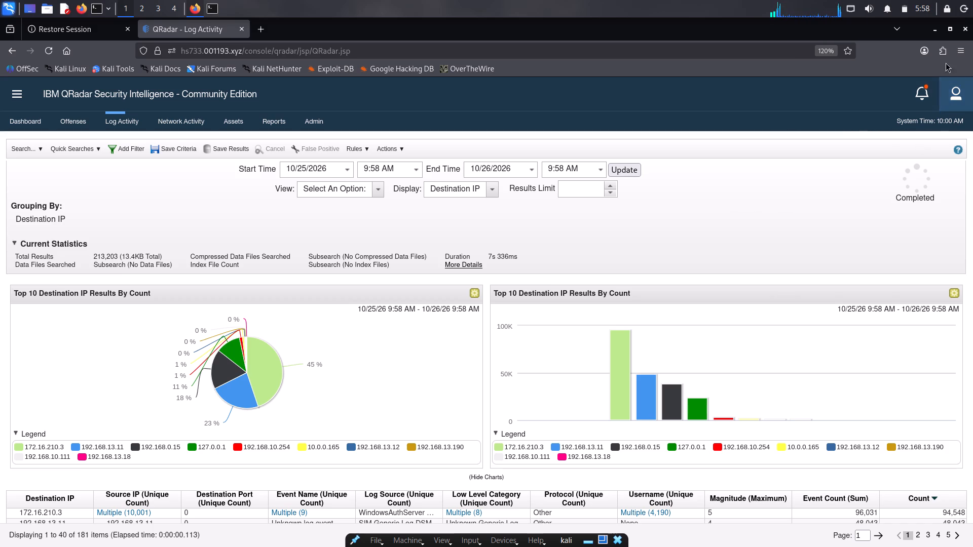
Minimize the browser and terminal windows in the Kali virtual machine and switch to the Windows host desktop.
click(931, 30)
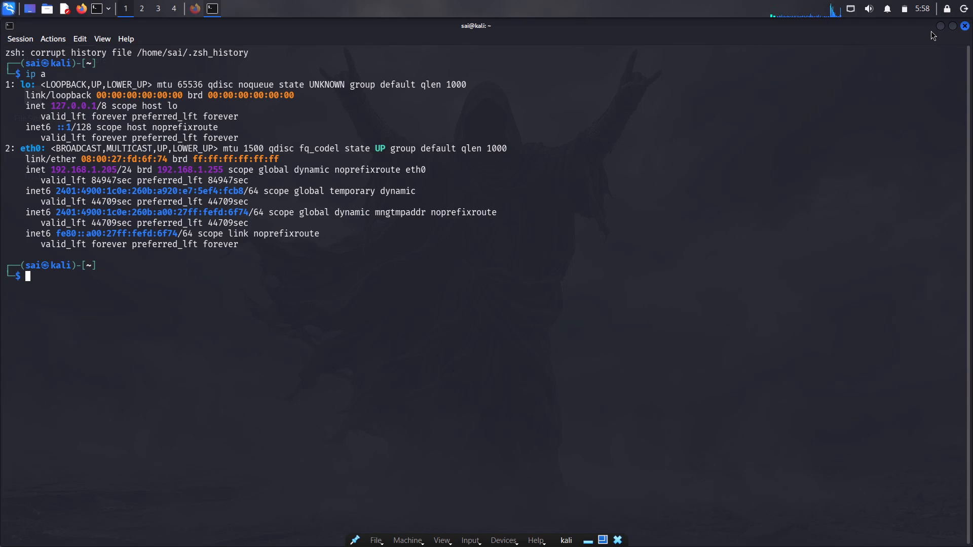
click(941, 24)
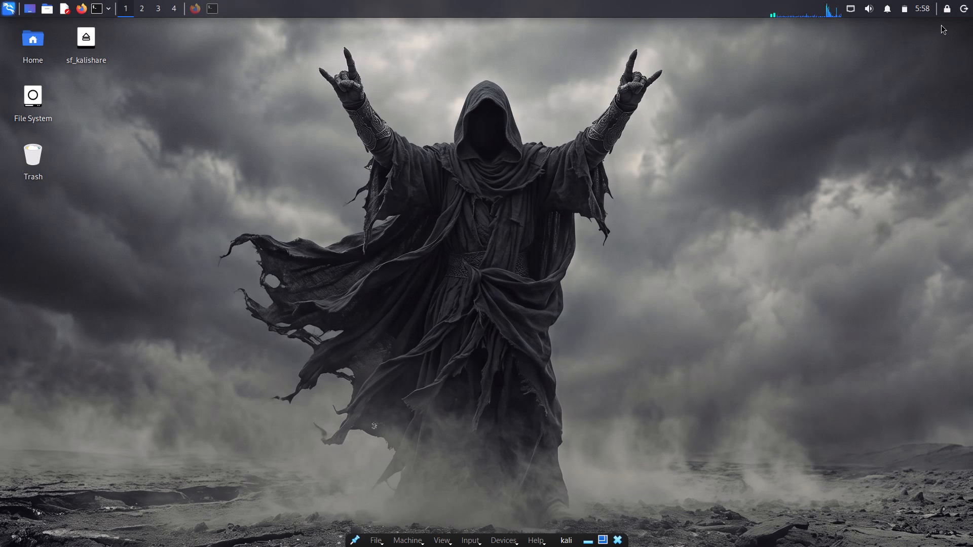
key(f)
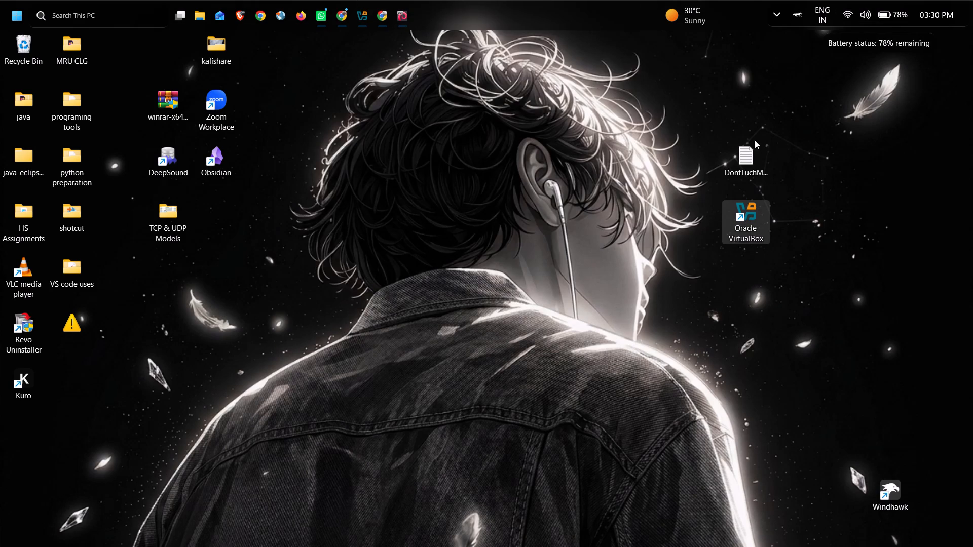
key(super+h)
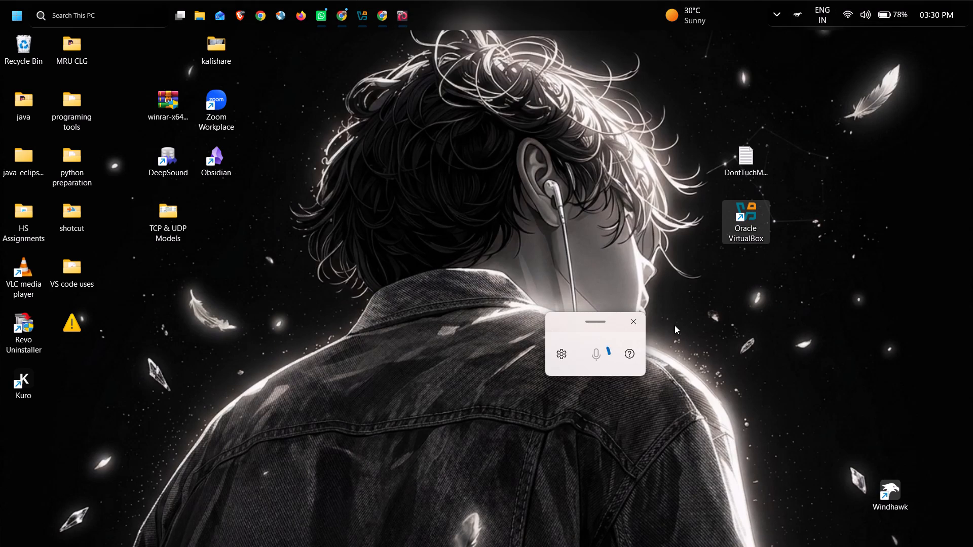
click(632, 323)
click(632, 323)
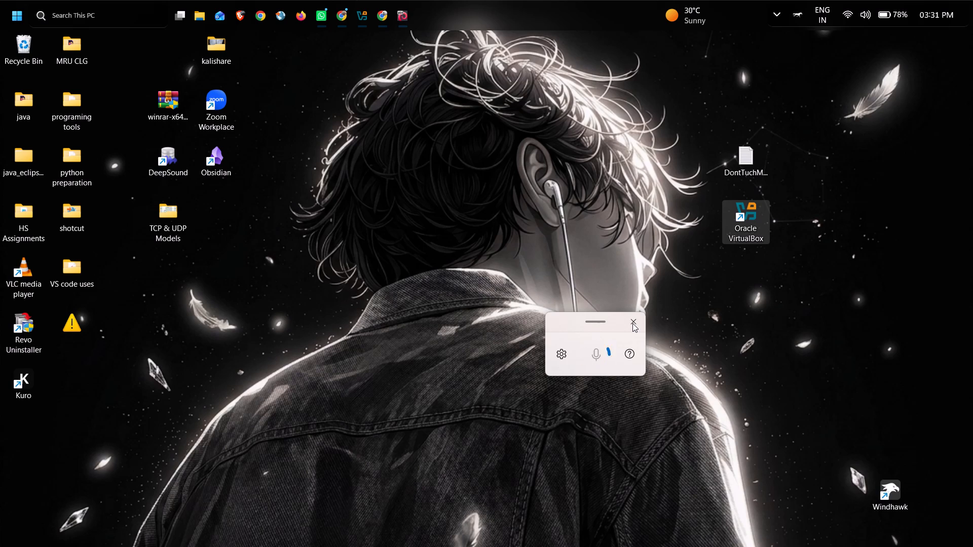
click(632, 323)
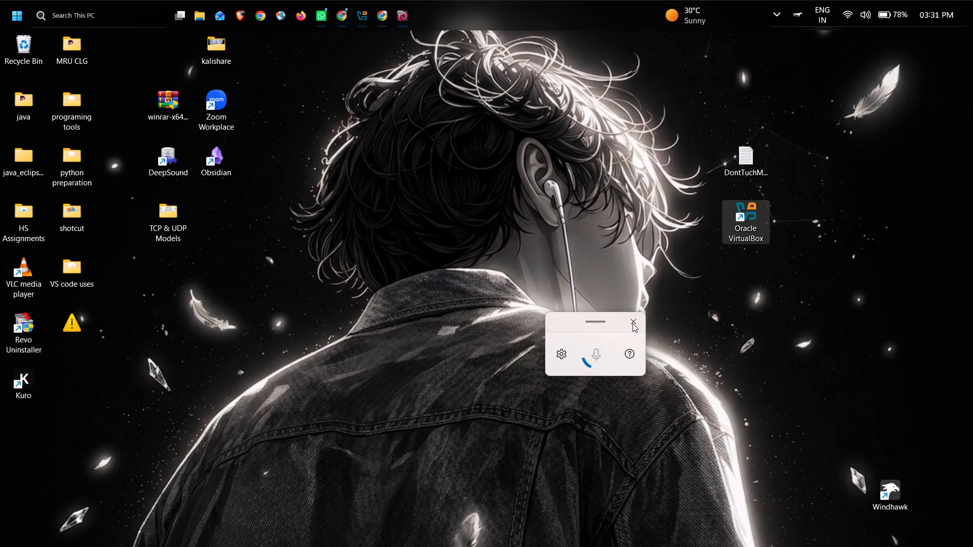